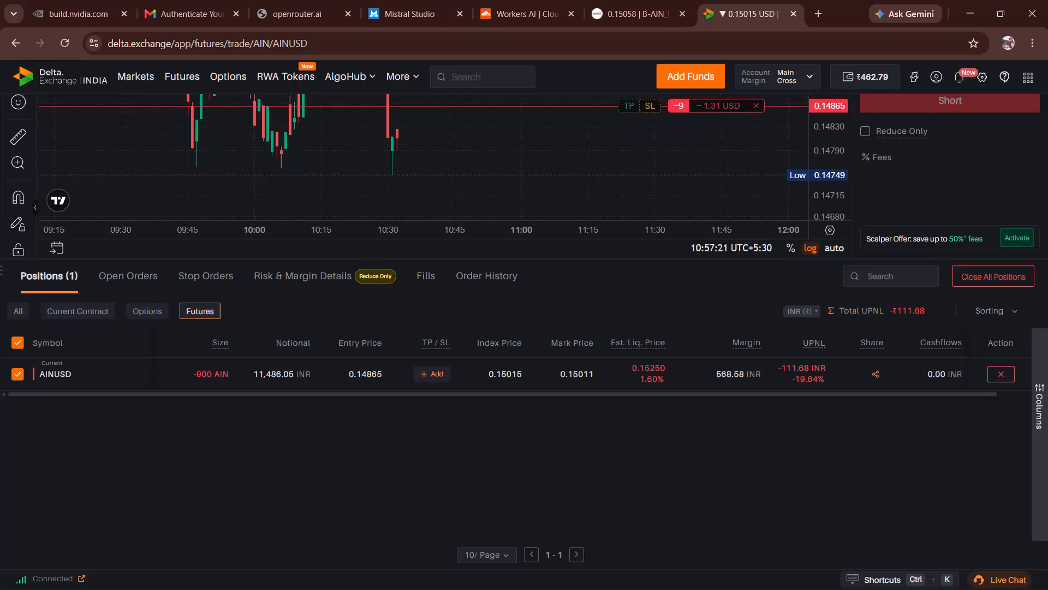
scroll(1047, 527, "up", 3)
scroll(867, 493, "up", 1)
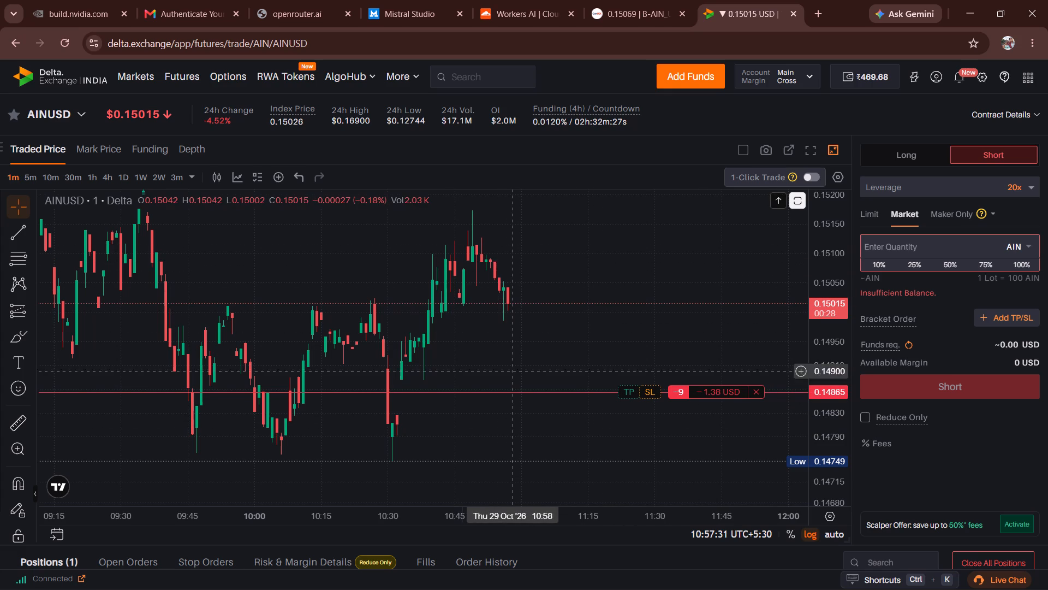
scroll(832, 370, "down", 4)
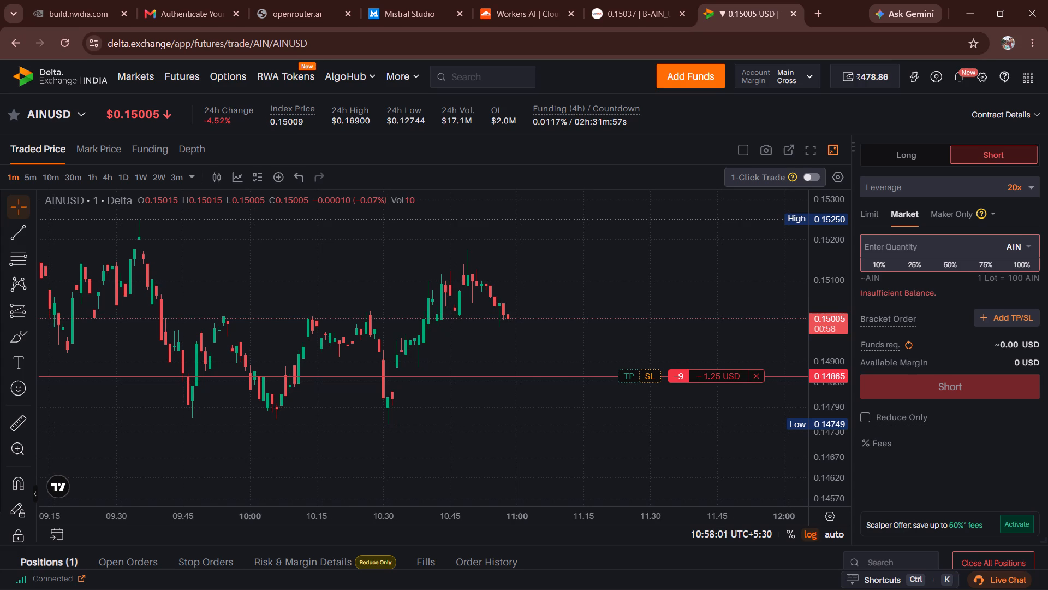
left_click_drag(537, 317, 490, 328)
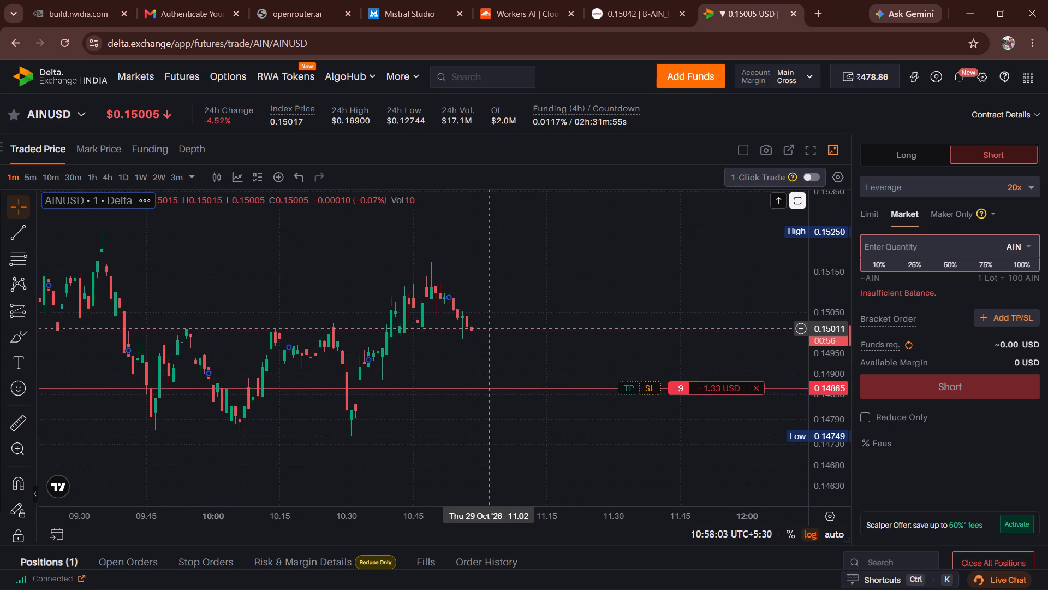
Open the system notifications and dismiss the Windows Security, WhatsApp, Google Chrome, Wireless and Armoury Crate entries.
left_click(1013, 588)
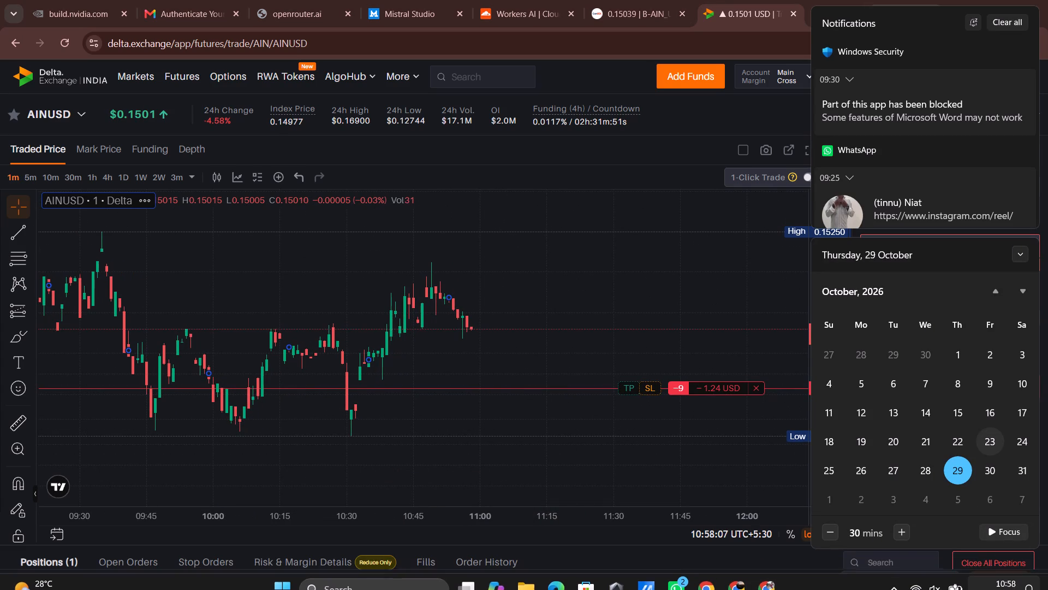
scroll(935, 431, "down", 1)
scroll(964, 153, "down", 5)
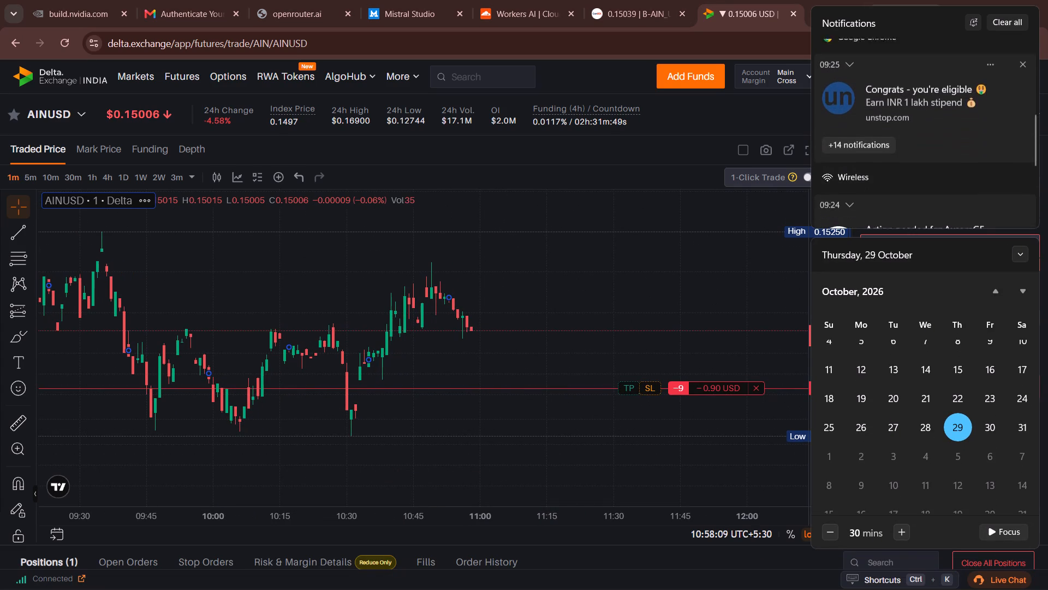
scroll(975, 155, "down", 9)
left_click(1027, 134)
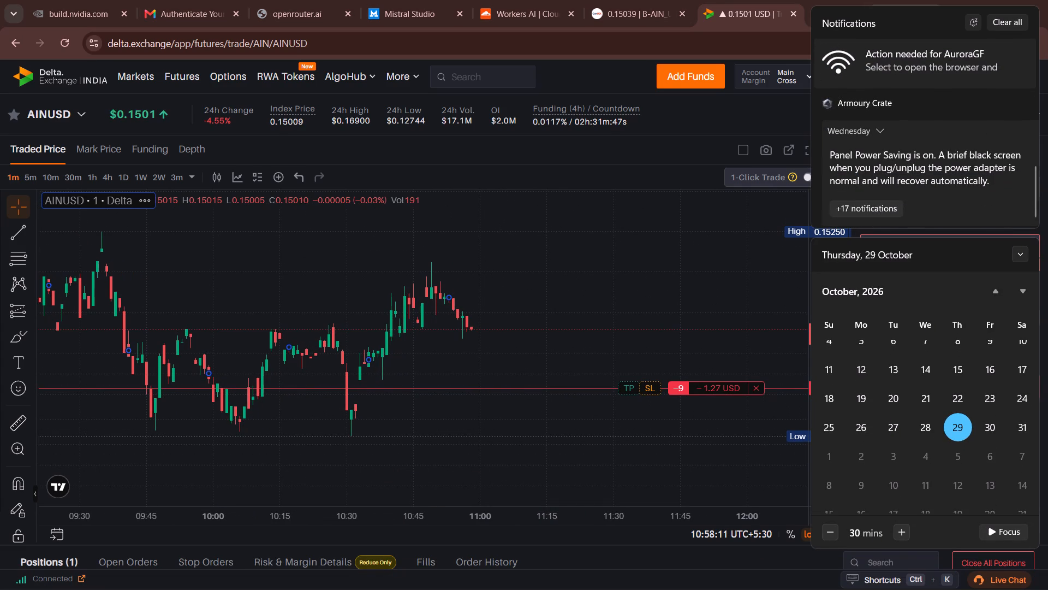
scroll(1021, 135, "up", 3)
scroll(1020, 135, "down", 1)
scroll(1020, 138, "up", 5)
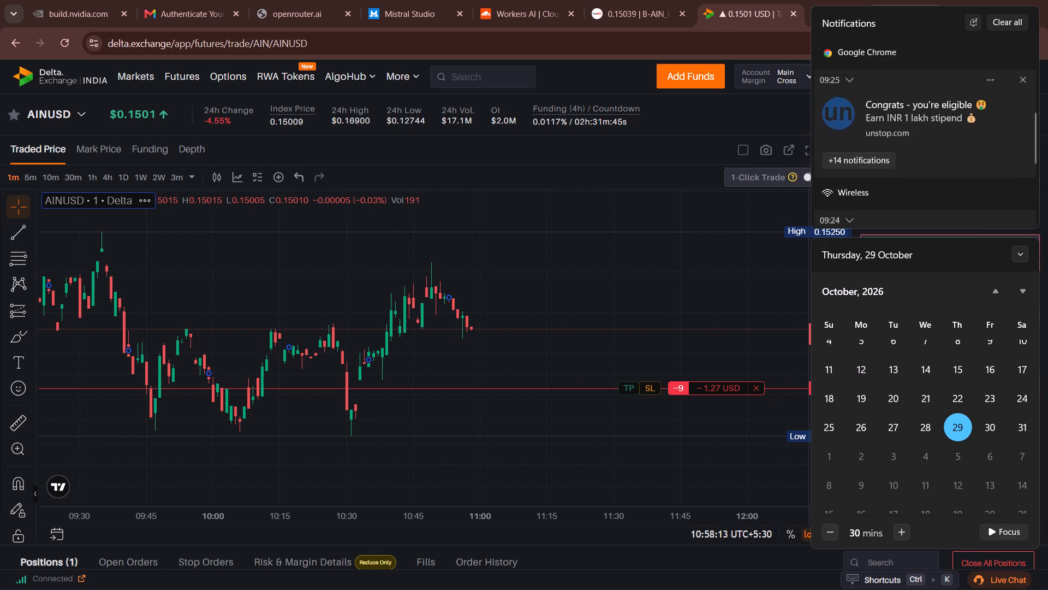
scroll(1015, 146, "up", 9)
left_click(1027, 79)
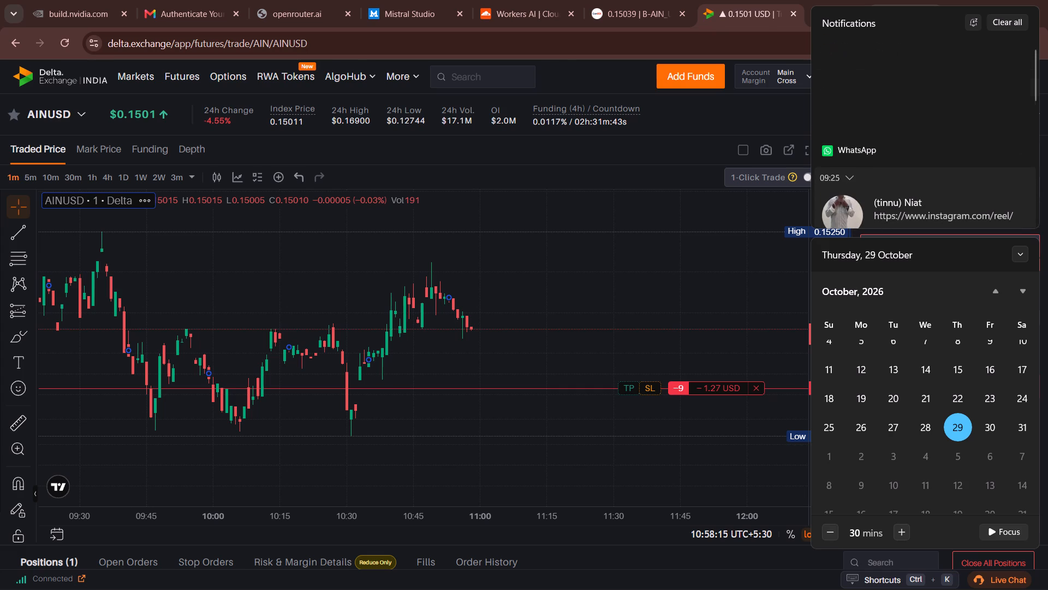
left_click(1026, 57)
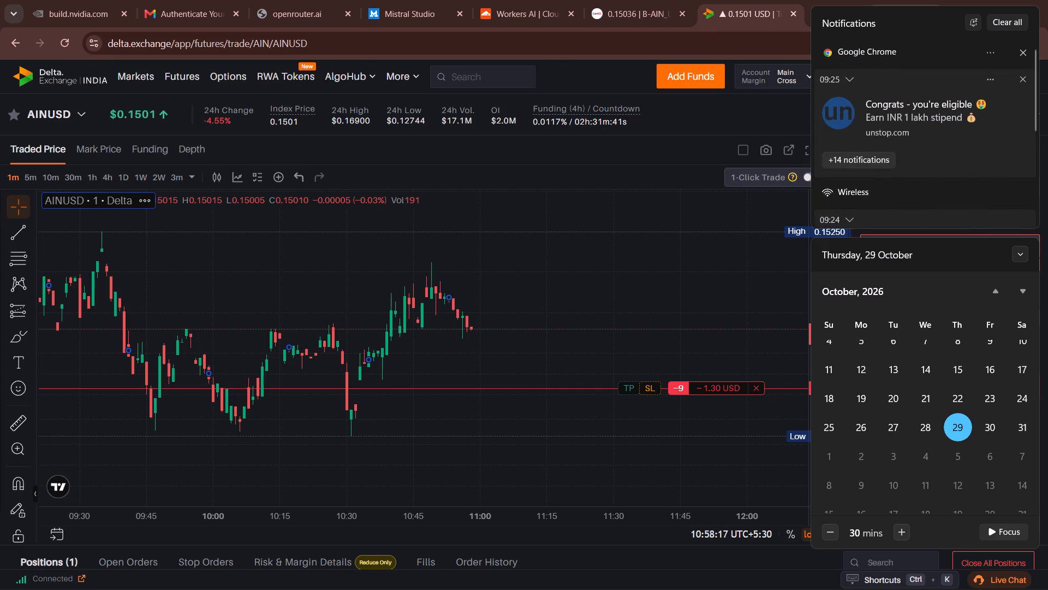
left_click(1023, 53)
left_click(1018, 54)
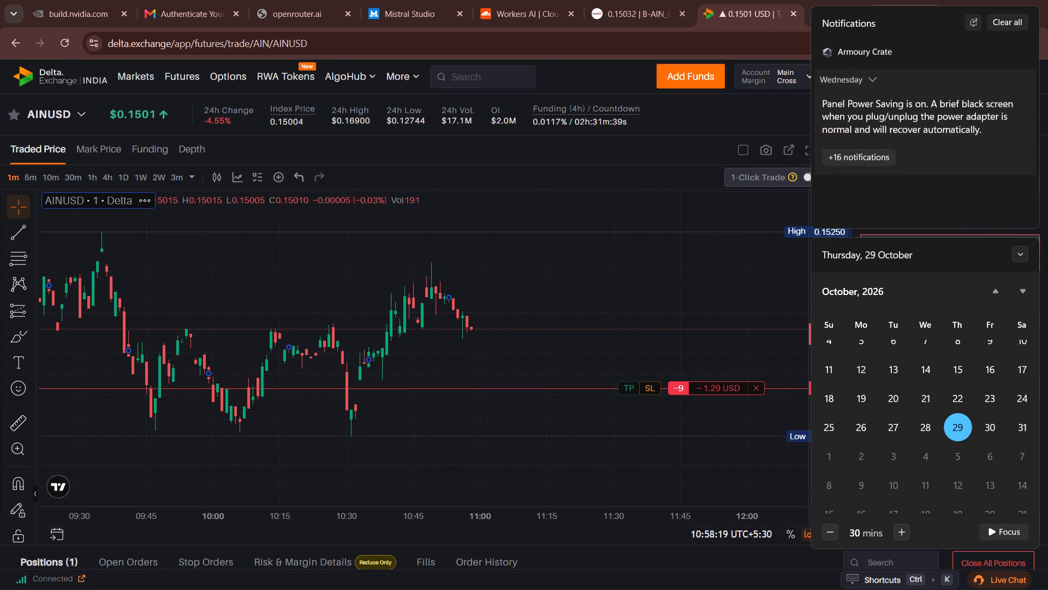
double_click(1018, 54)
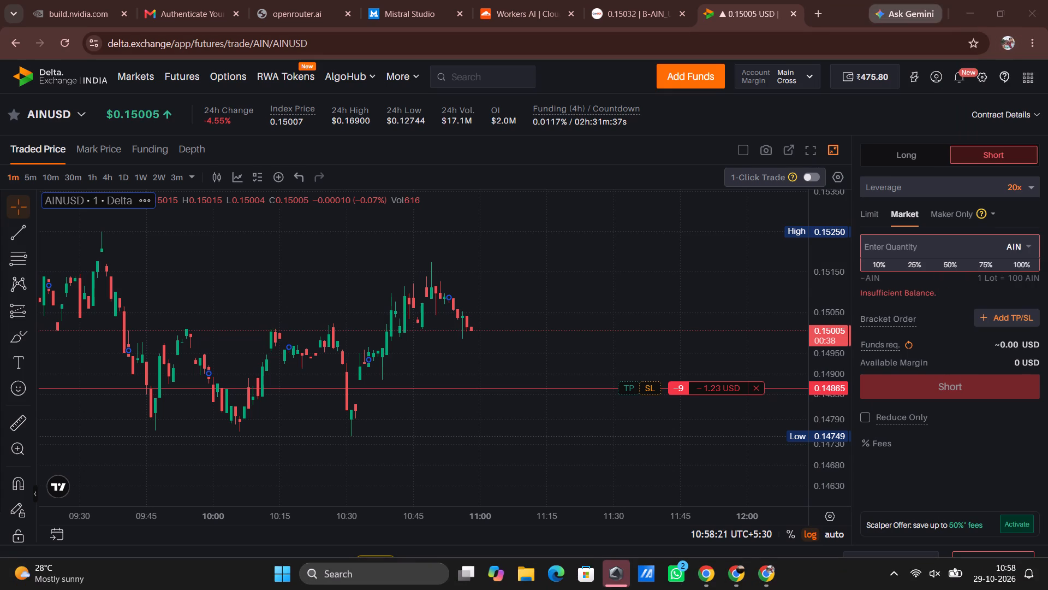
Switch to Armoury Crate, examine the System Configuration options under Devices, and close its window.
left_click(838, 0)
left_click(782, 575)
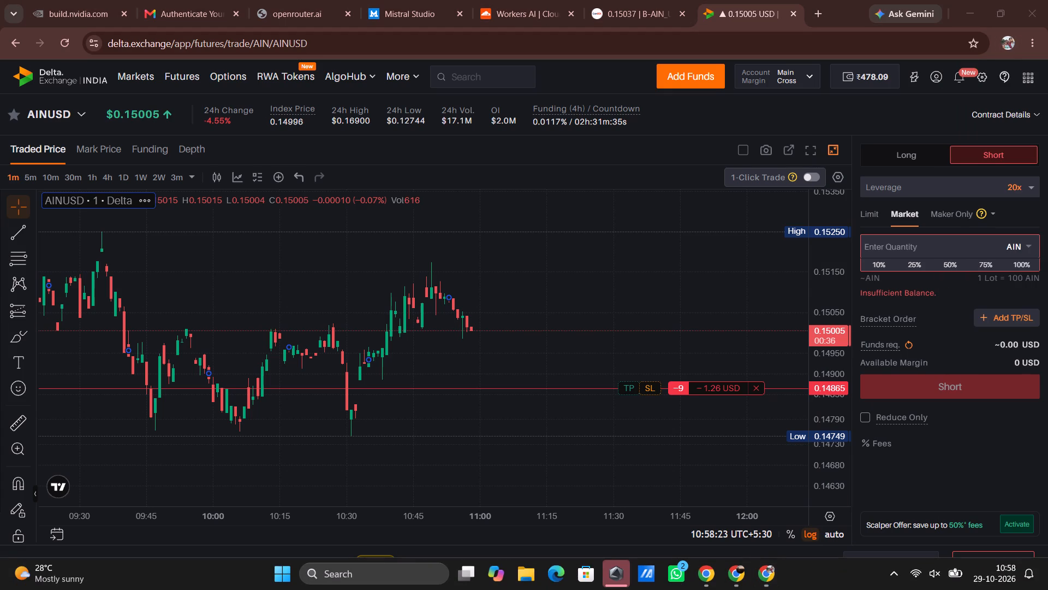
left_click(622, 587)
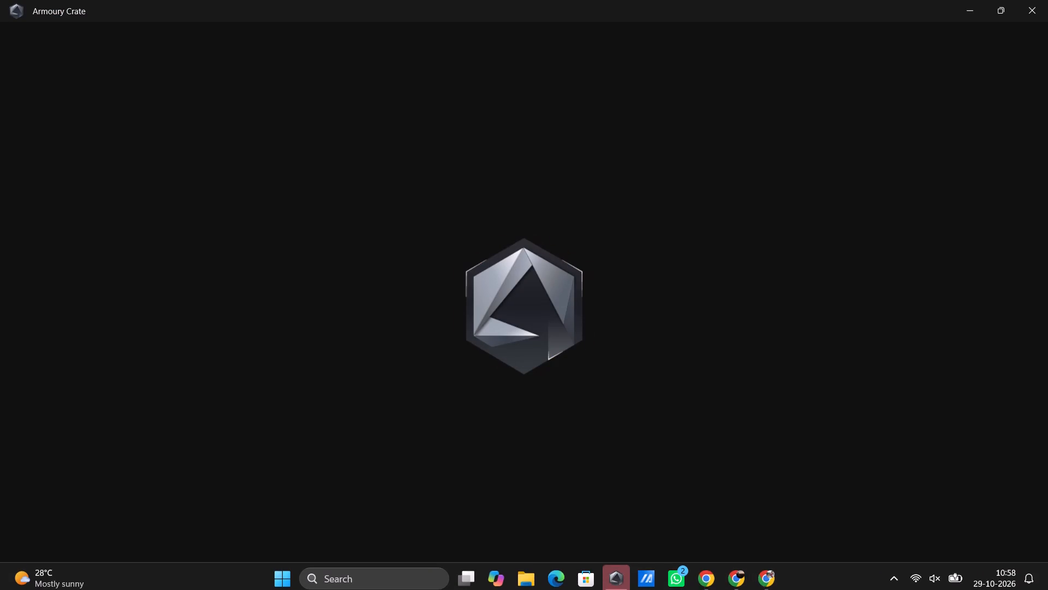
scroll(483, 442, "down", 3)
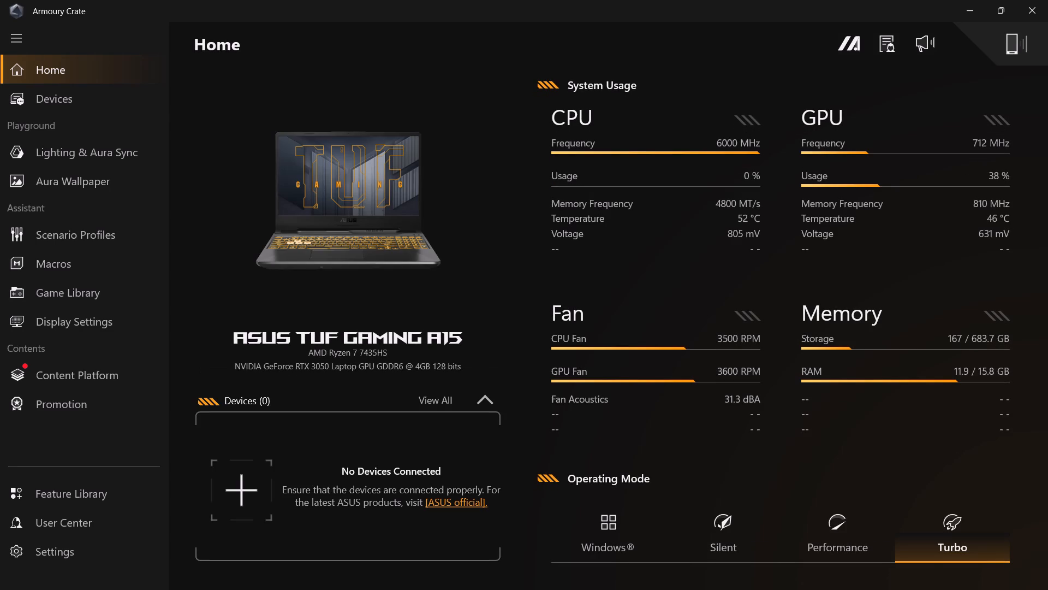
left_click(103, 86)
double_click(299, 189)
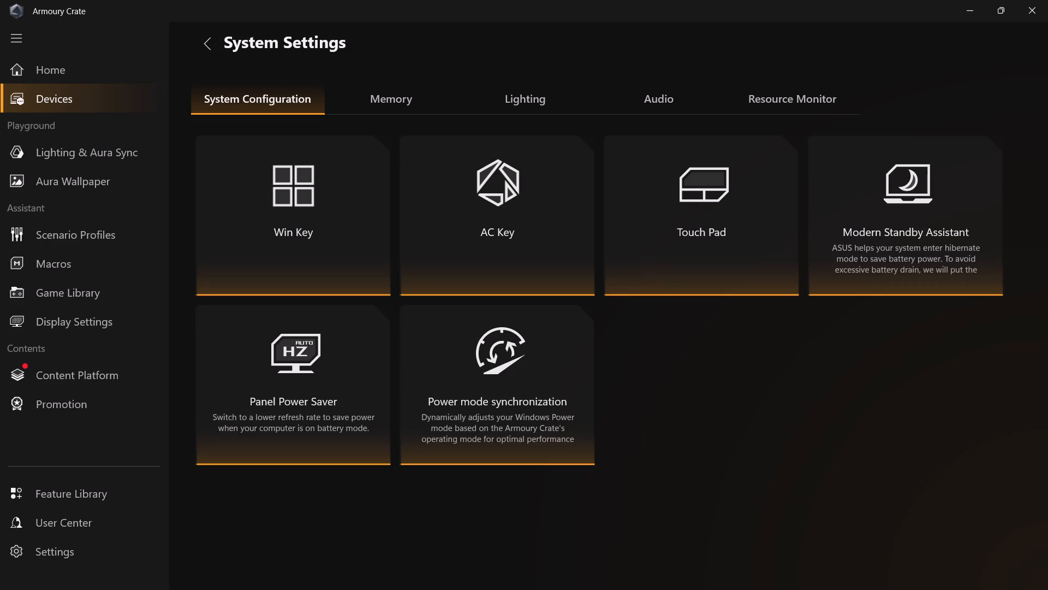
left_click(1047, 0)
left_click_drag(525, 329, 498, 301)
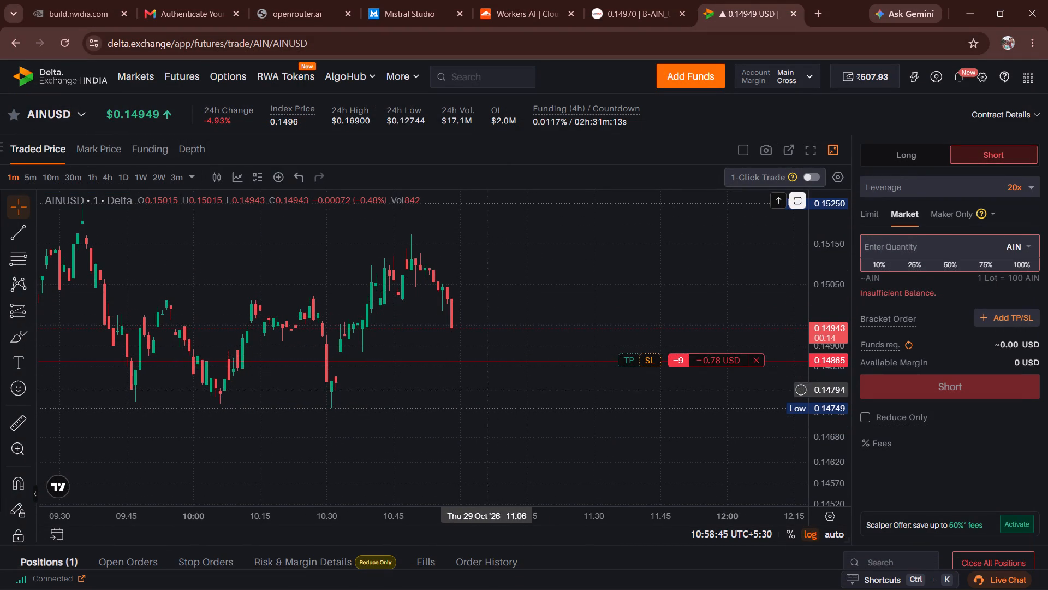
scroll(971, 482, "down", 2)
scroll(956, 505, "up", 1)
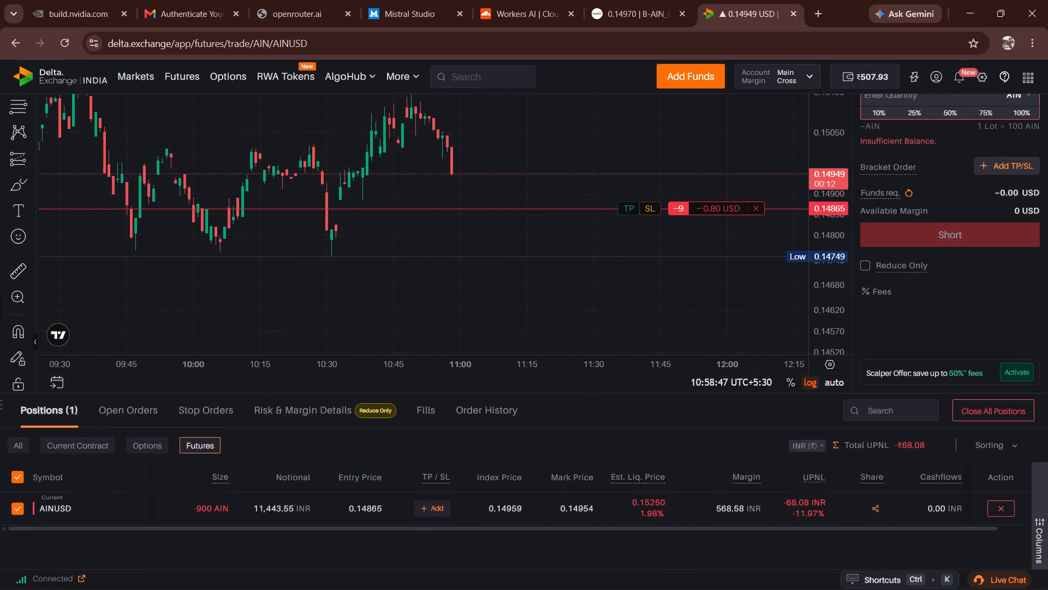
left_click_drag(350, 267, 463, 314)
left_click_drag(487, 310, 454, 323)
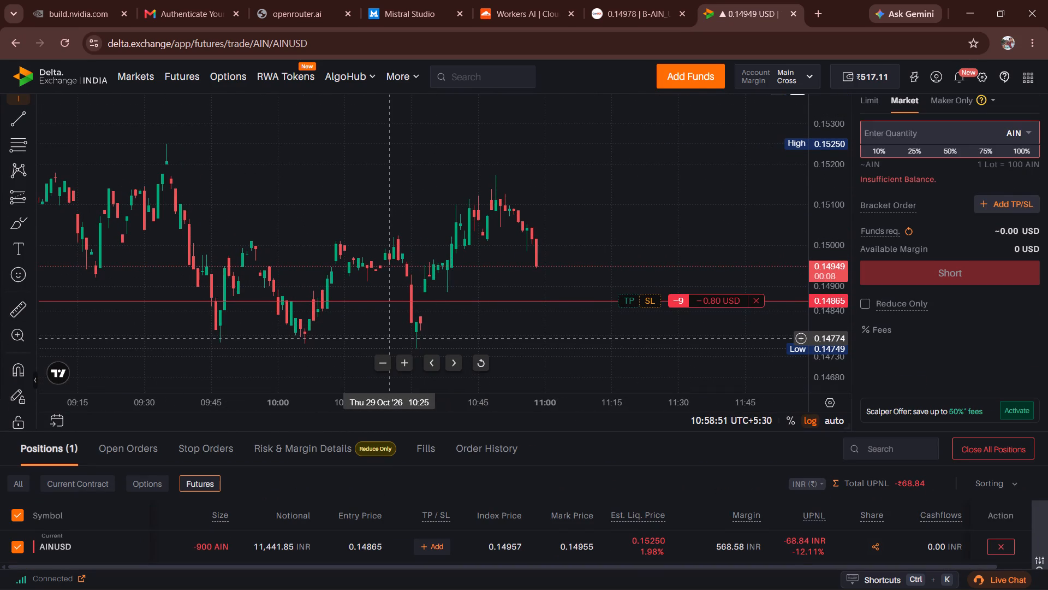
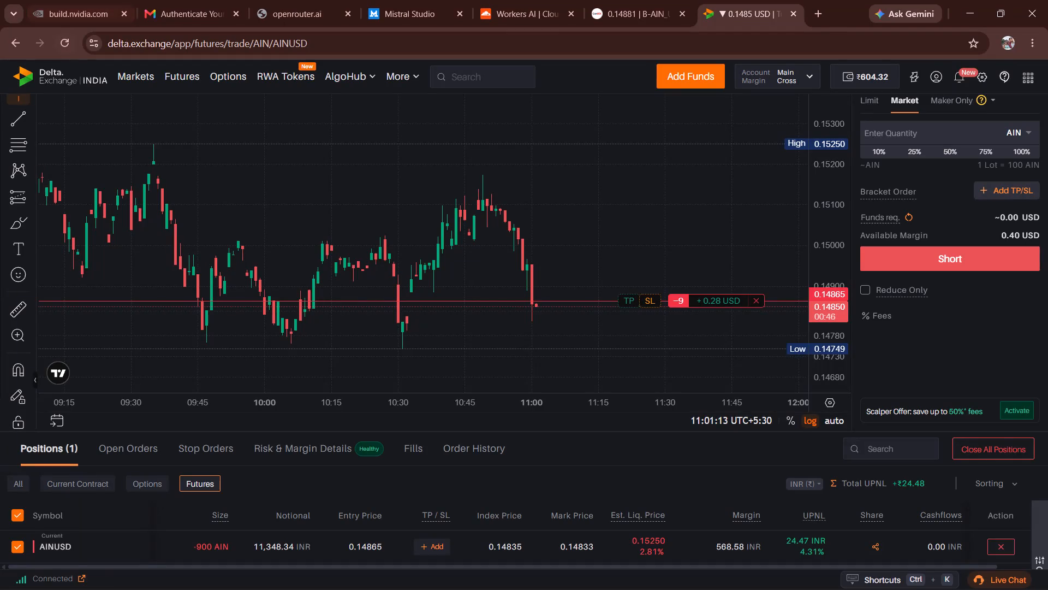
Reload the AINUSD trading page and close the open 9-lot AINUSD short position from its line on the chart.
left_click(67, 35)
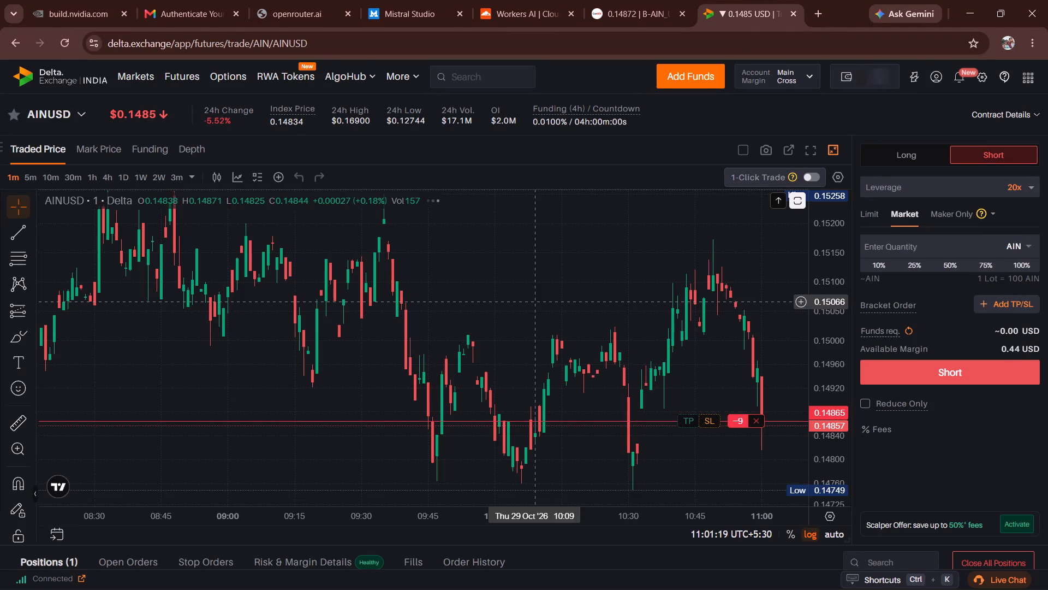
left_click_drag(535, 302, 409, 290)
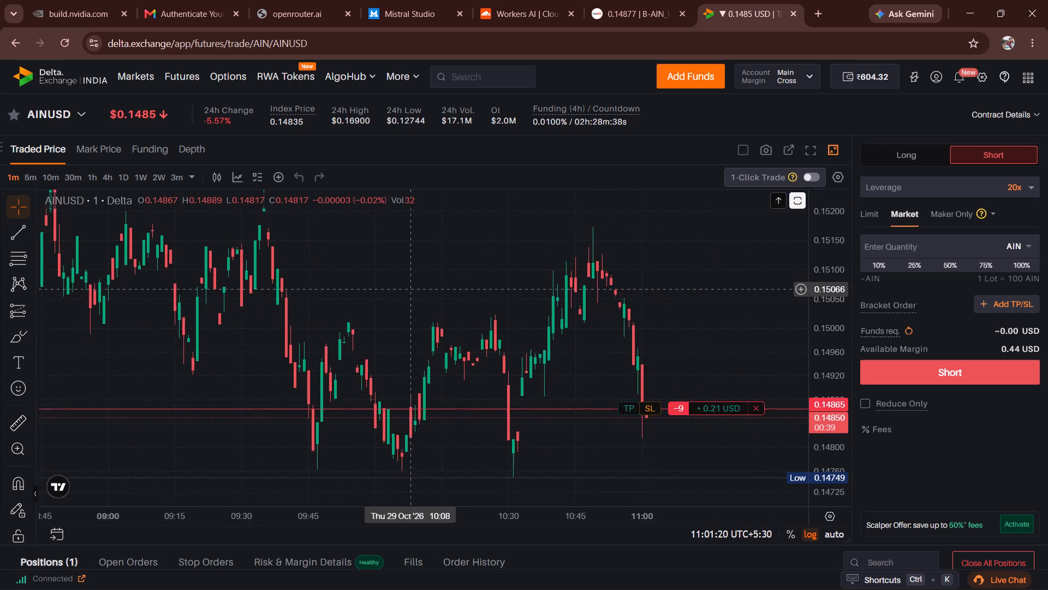
left_click_drag(409, 290, 329, 268)
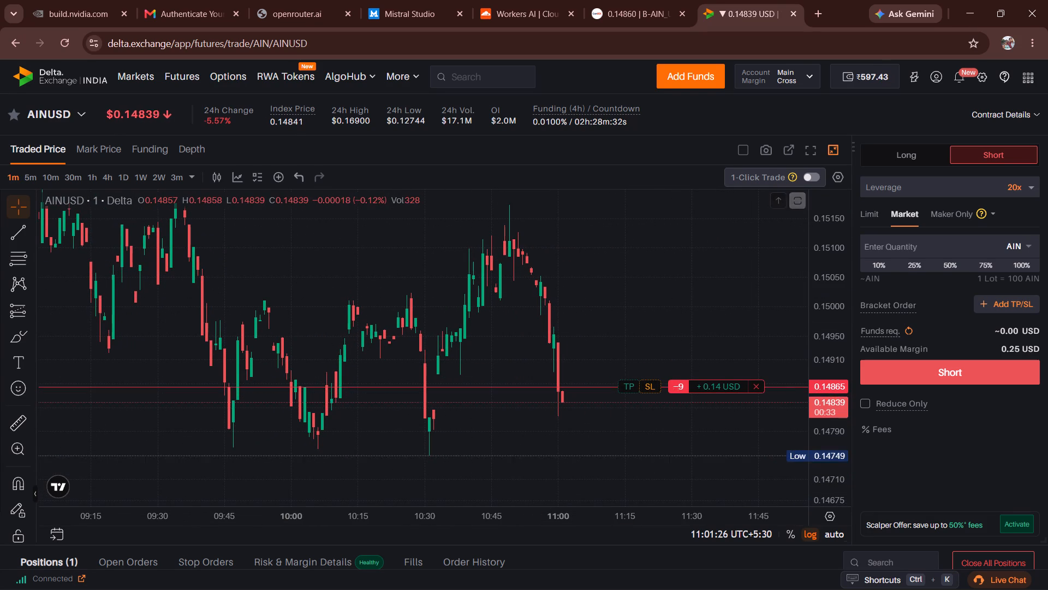
scroll(991, 456, "down", 1)
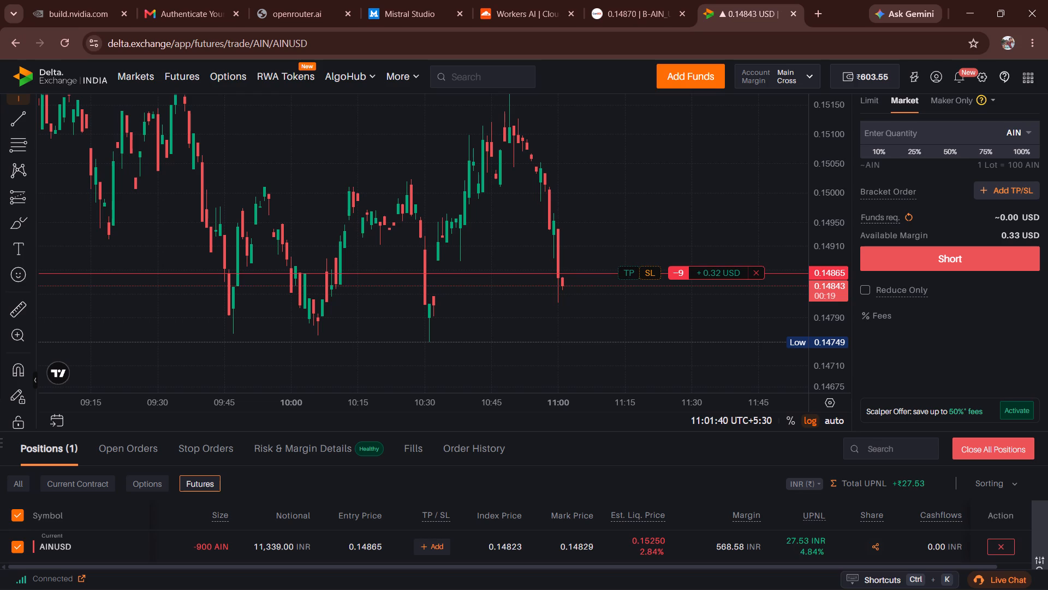
left_click(754, 275)
left_click(436, 203)
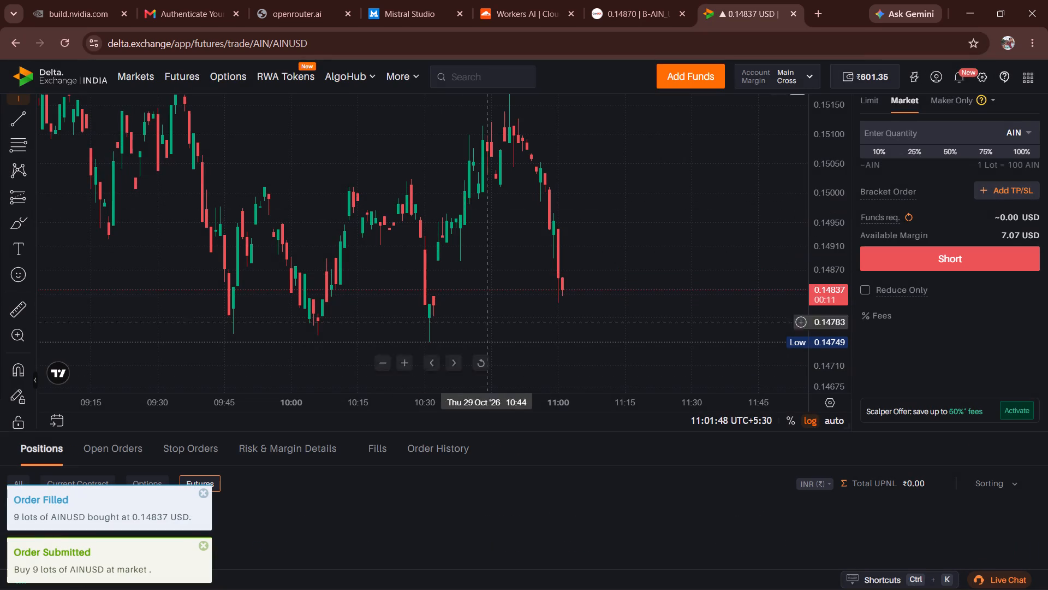
Reload the trading page and set the AINUSD market short order's quantity to 100%.
left_click(74, 44)
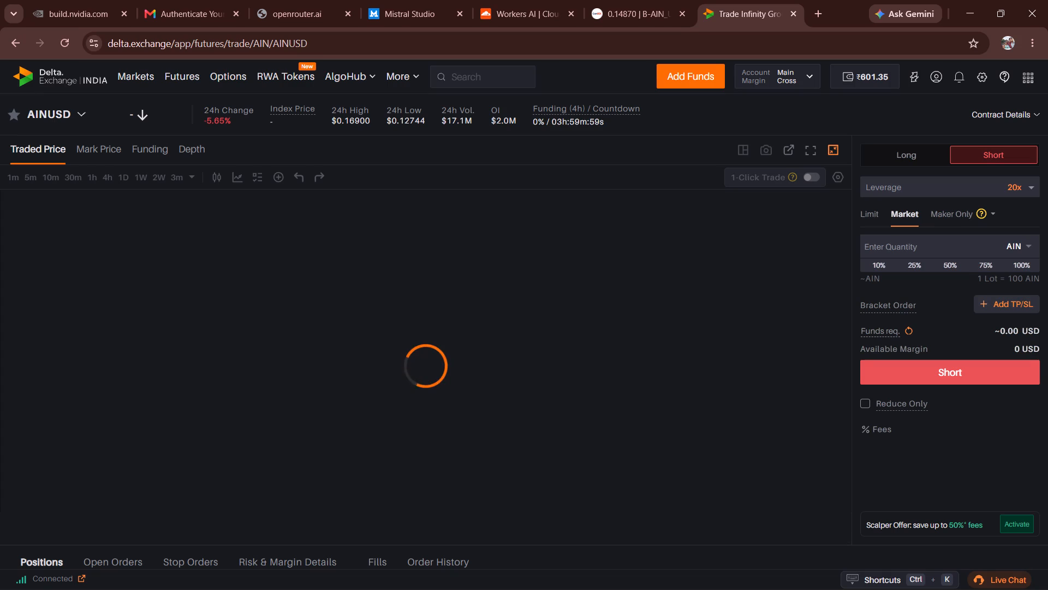
scroll(915, 476, "down", 2)
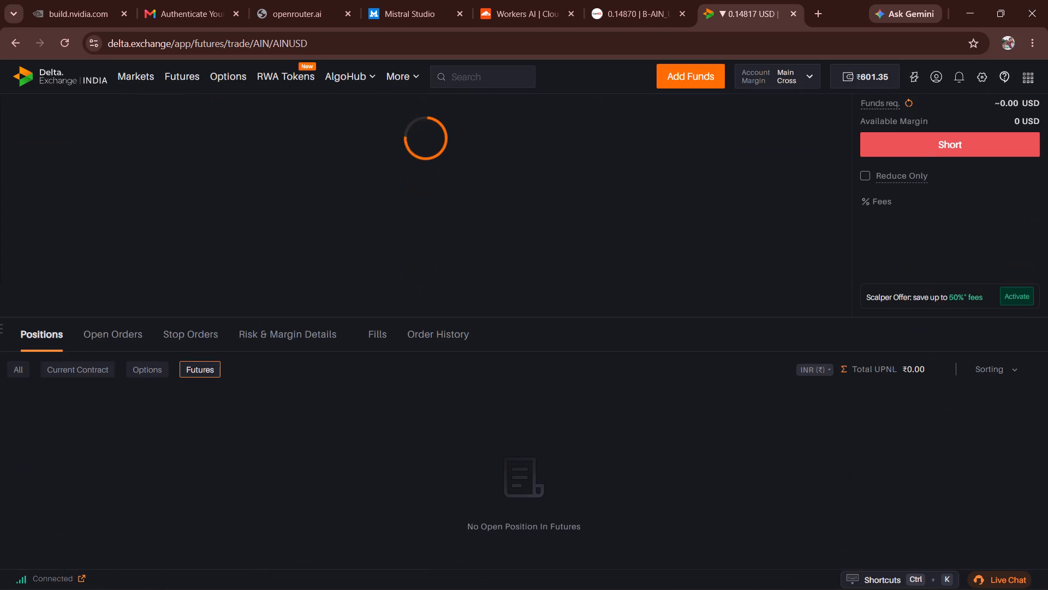
scroll(916, 476, "up", 5)
left_click(1035, 268)
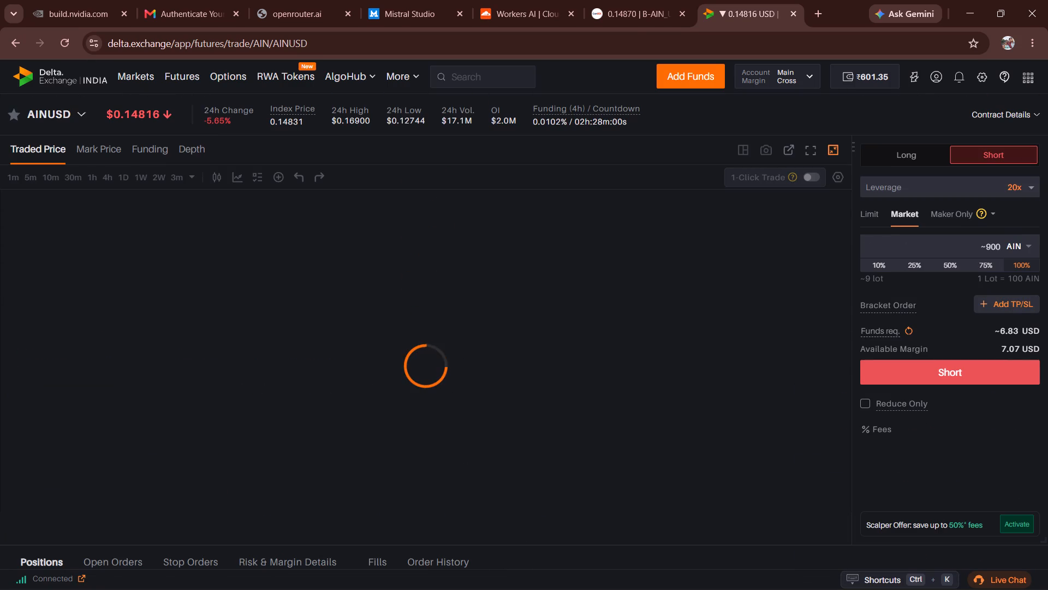
left_click(1028, 268)
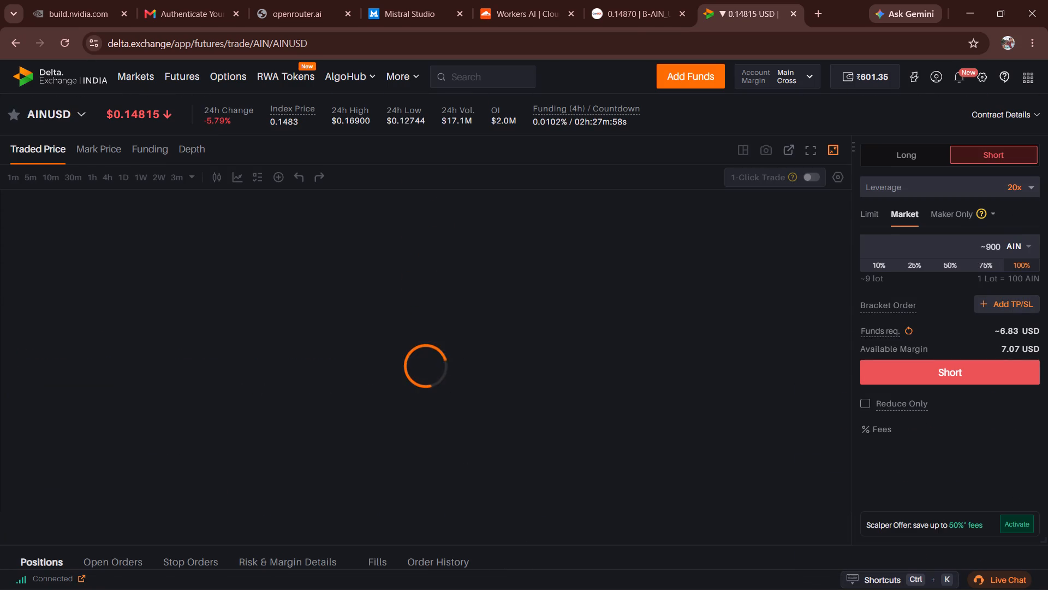
left_click_drag(757, 321, 481, 262)
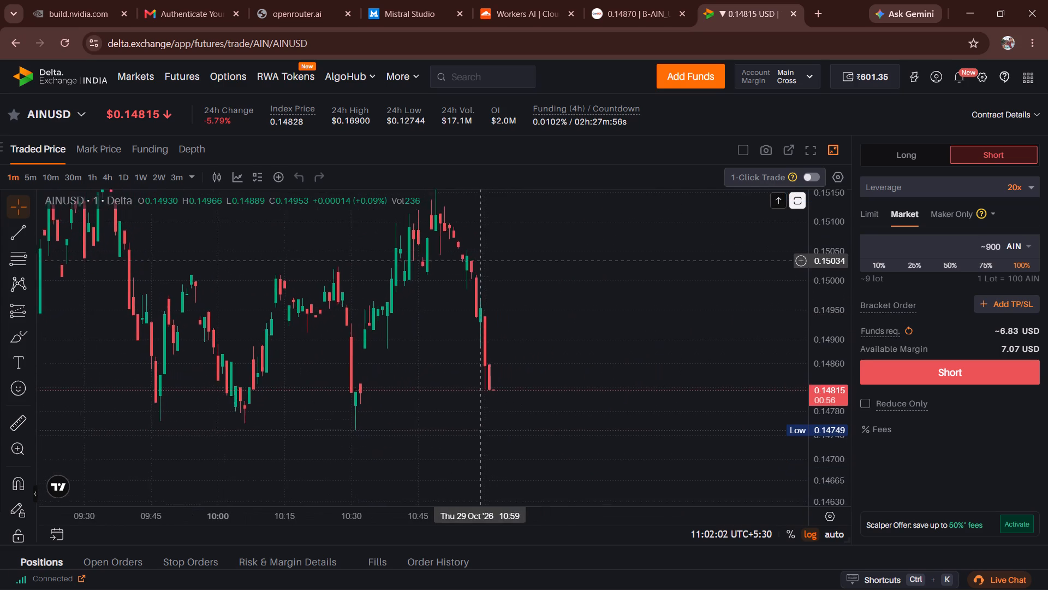
left_click_drag(481, 262, 474, 266)
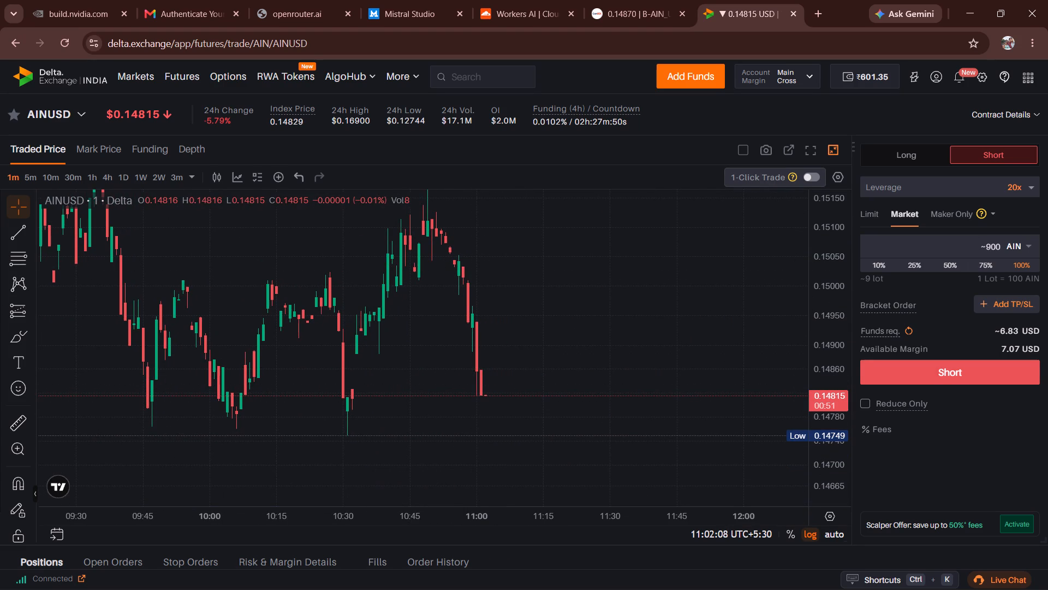
Switch to the CoinDCX AIN-USDT futures page, set the chart interval to 1 minute and dismiss the chart tip.
left_click(631, 0)
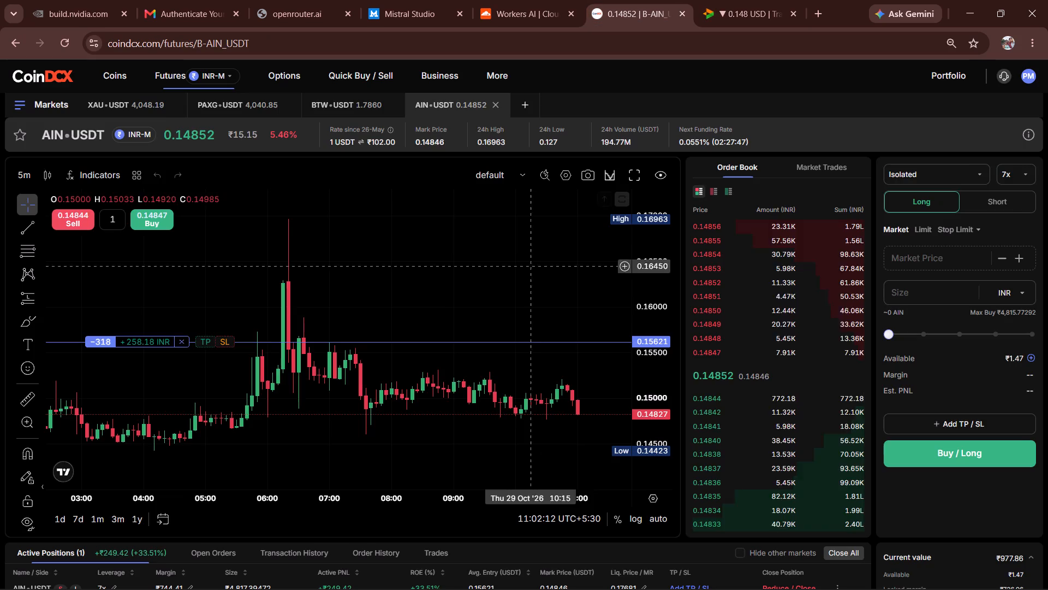
left_click_drag(528, 373, 264, 325)
left_click(31, 179)
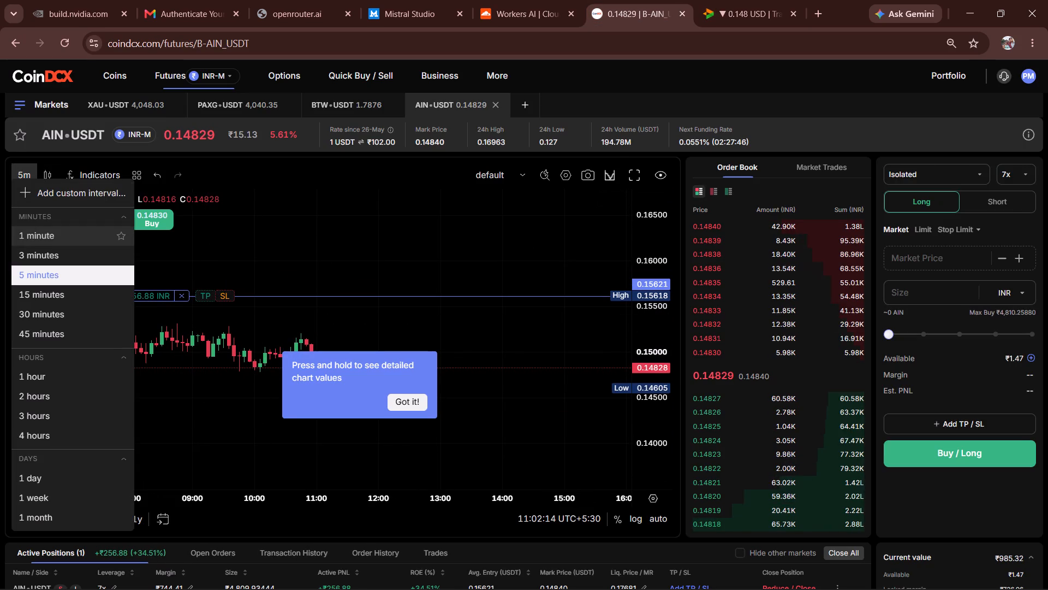
left_click(65, 240)
left_click(404, 400)
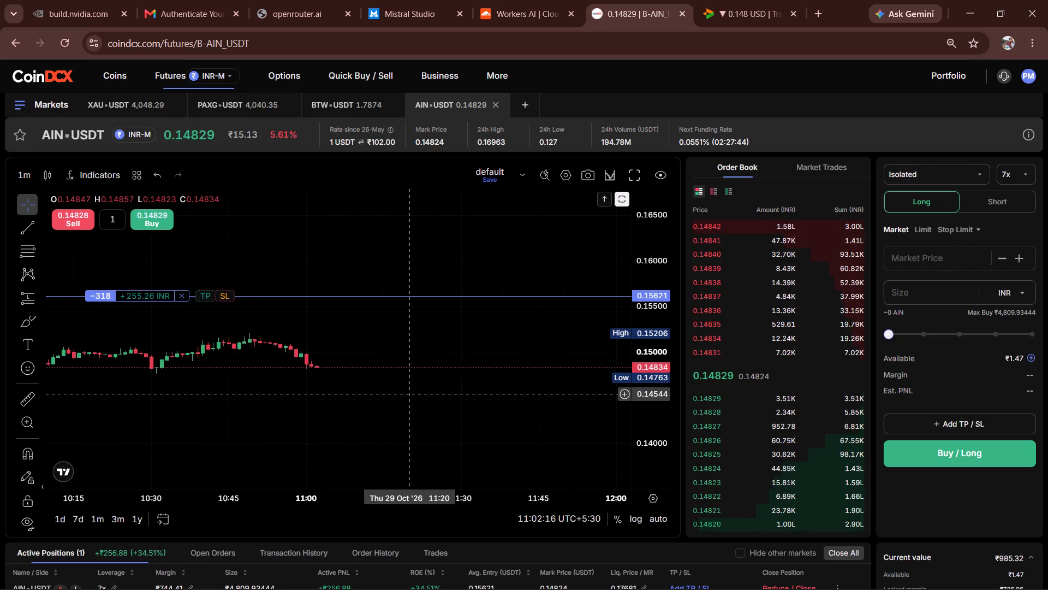
left_click_drag(408, 394, 403, 377)
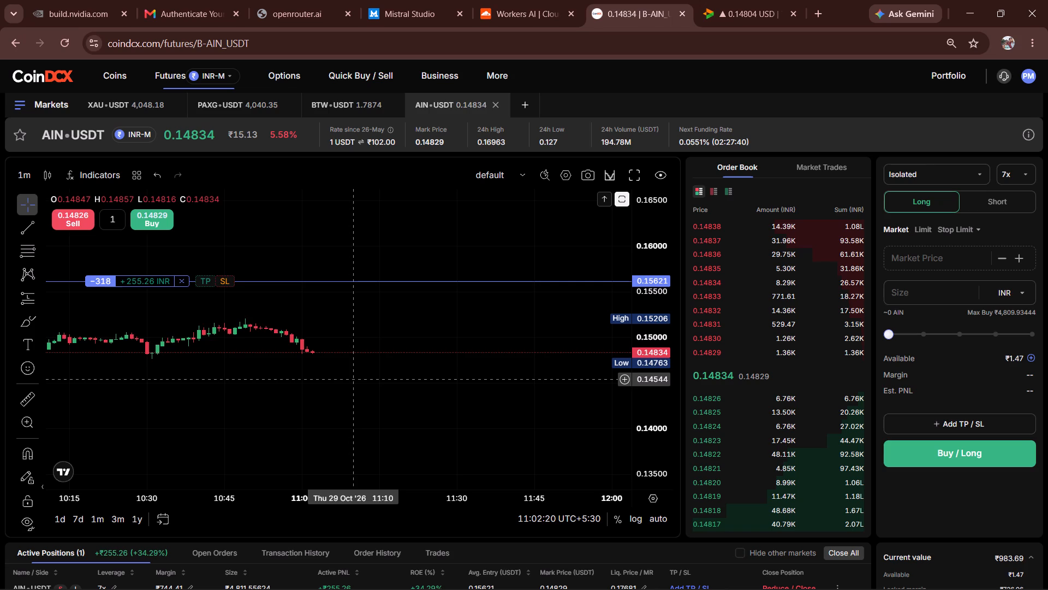
left_click_drag(353, 379, 389, 370)
Return to the Delta Exchange AINUSD chart and open a stop buy order form for 9 lots at 0.15046.
left_click(775, 0)
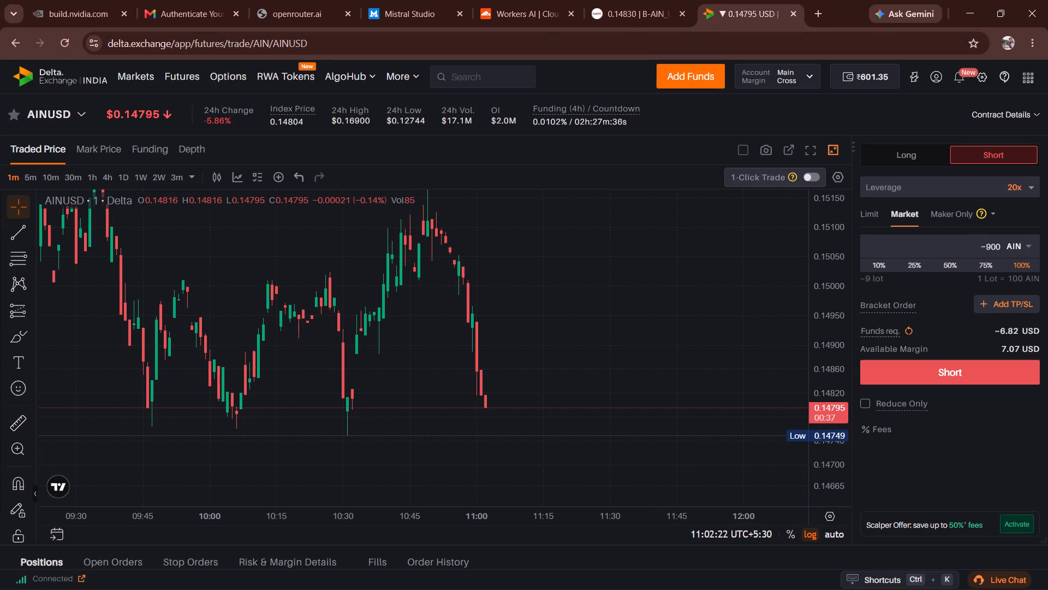
left_click_drag(660, 332, 642, 402)
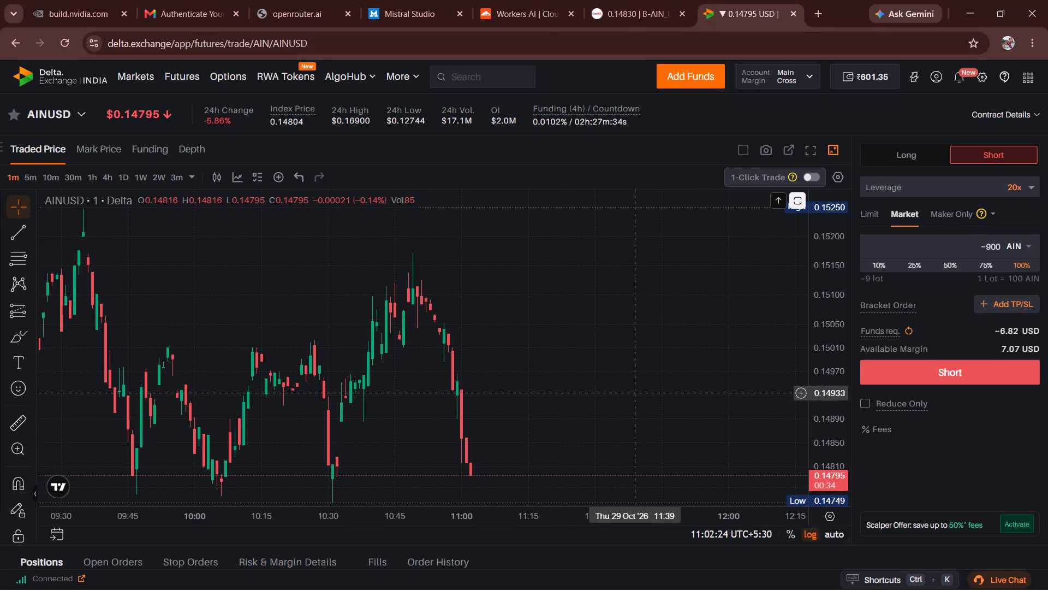
right_click(520, 300)
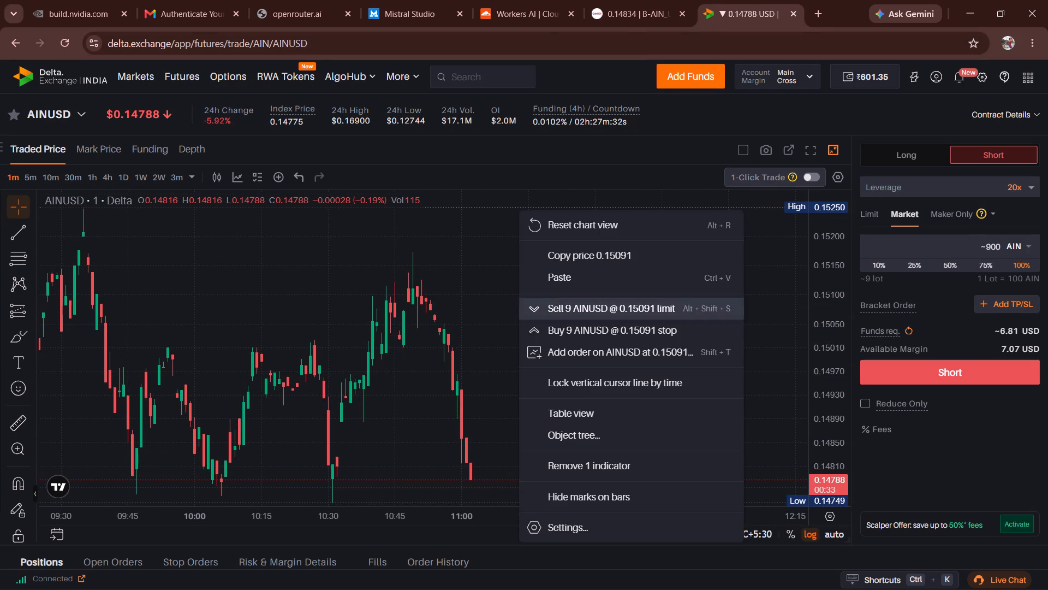
right_click(463, 286)
right_click(428, 321)
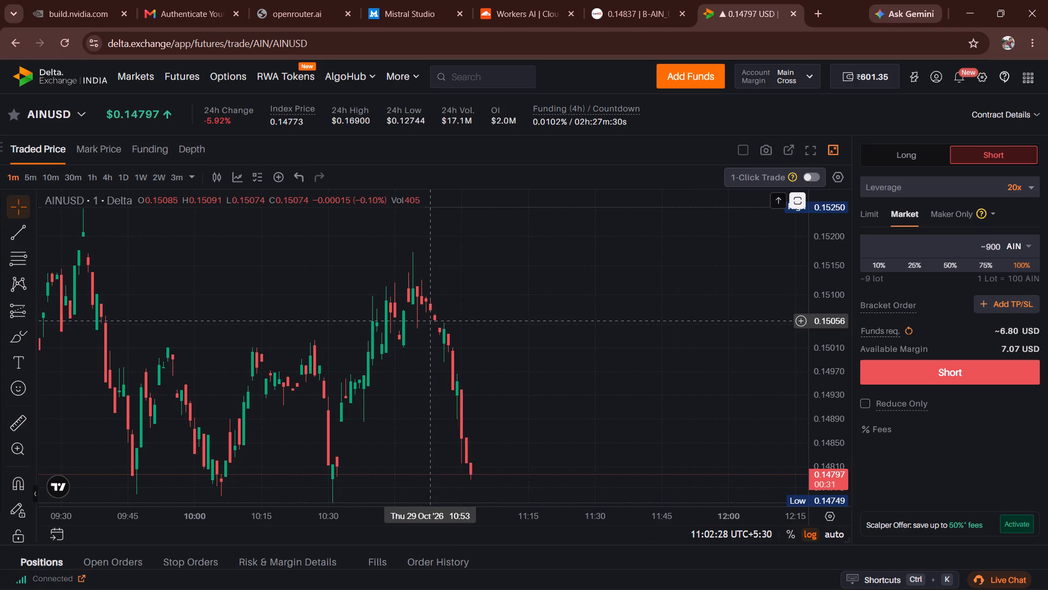
left_click(705, 345)
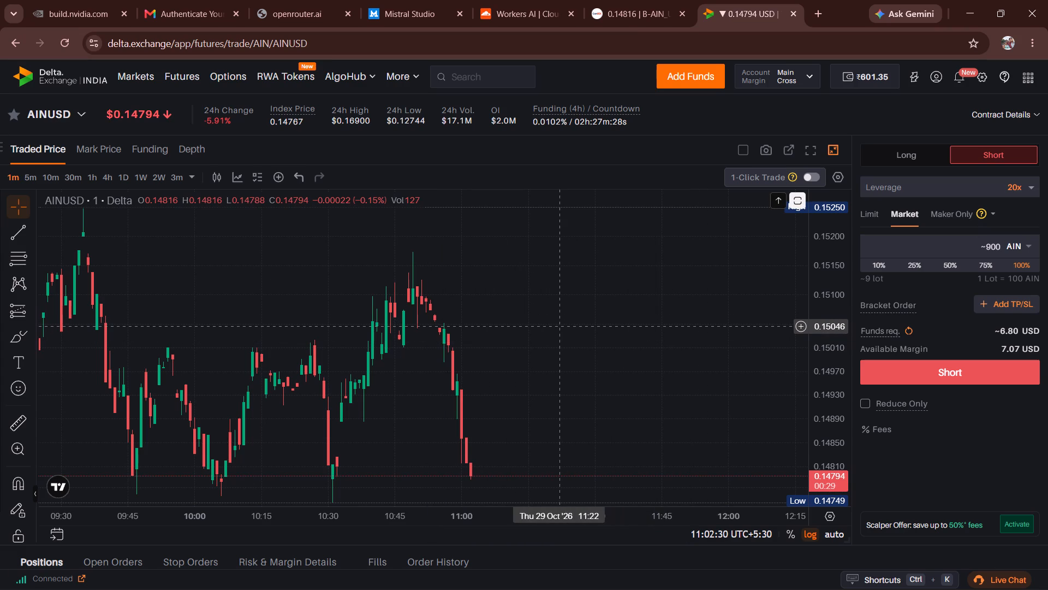
right_click(558, 326)
left_click(576, 328)
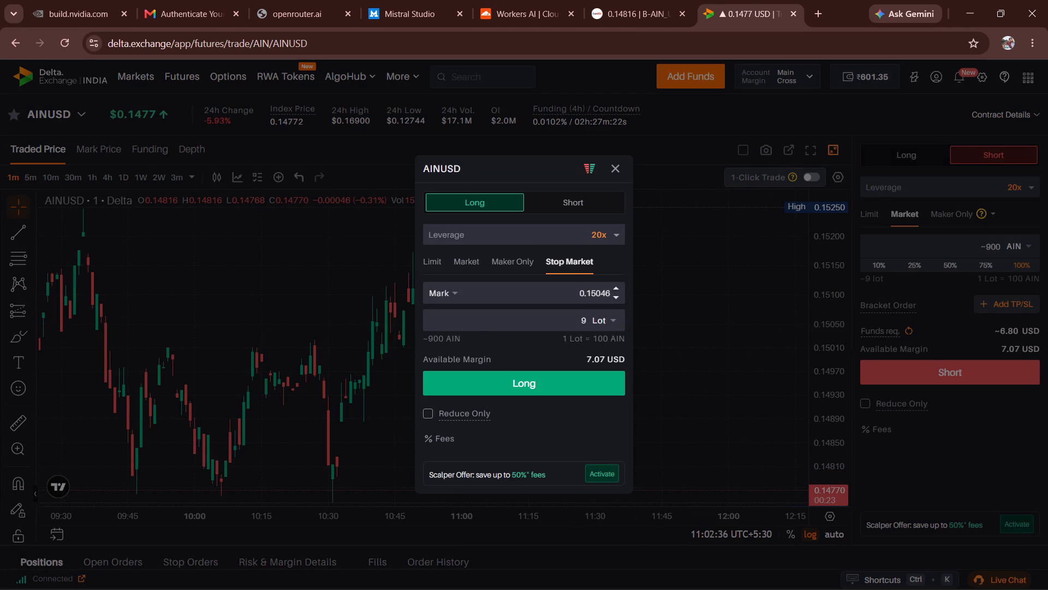
Change the order to a market short with 100% quantity in AIN units, and submit it.
left_click(462, 263)
left_click(577, 219)
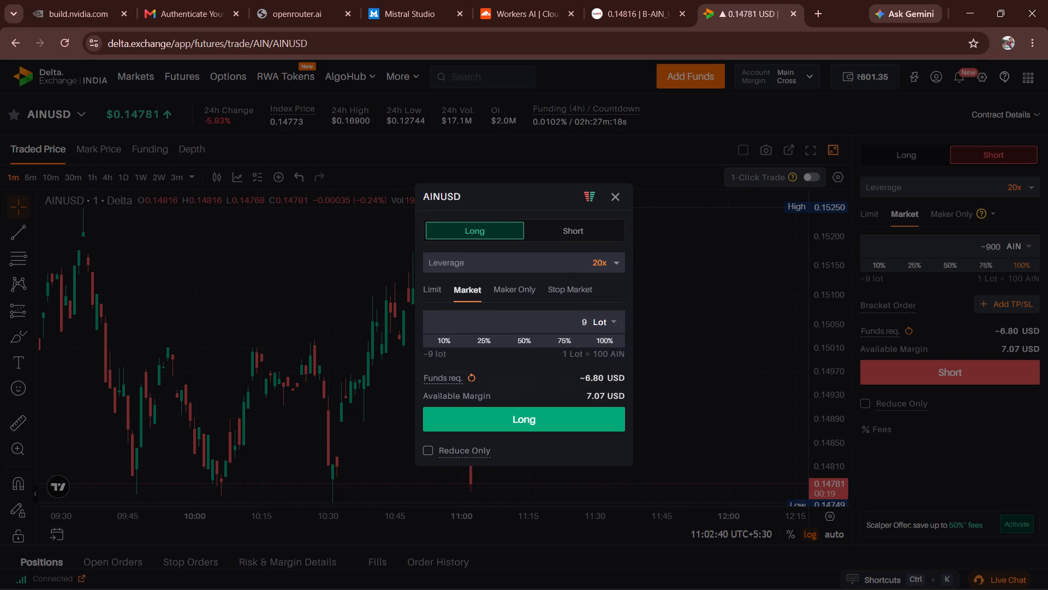
left_click(577, 232)
triple_click(610, 338)
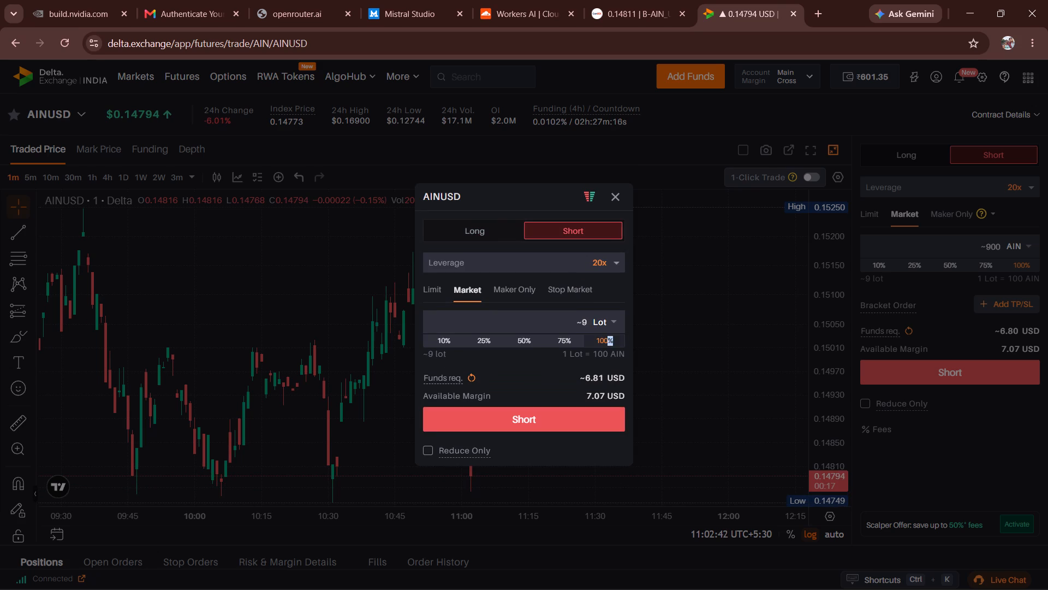
left_click(608, 338)
left_click(598, 343)
left_click(614, 317)
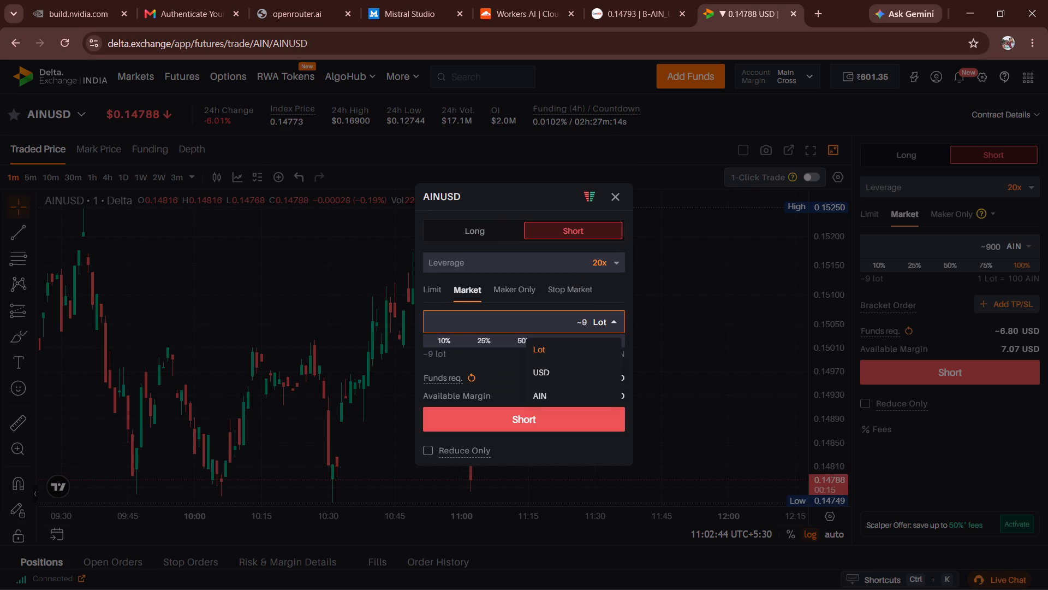
left_click(590, 388)
triple_click(603, 340)
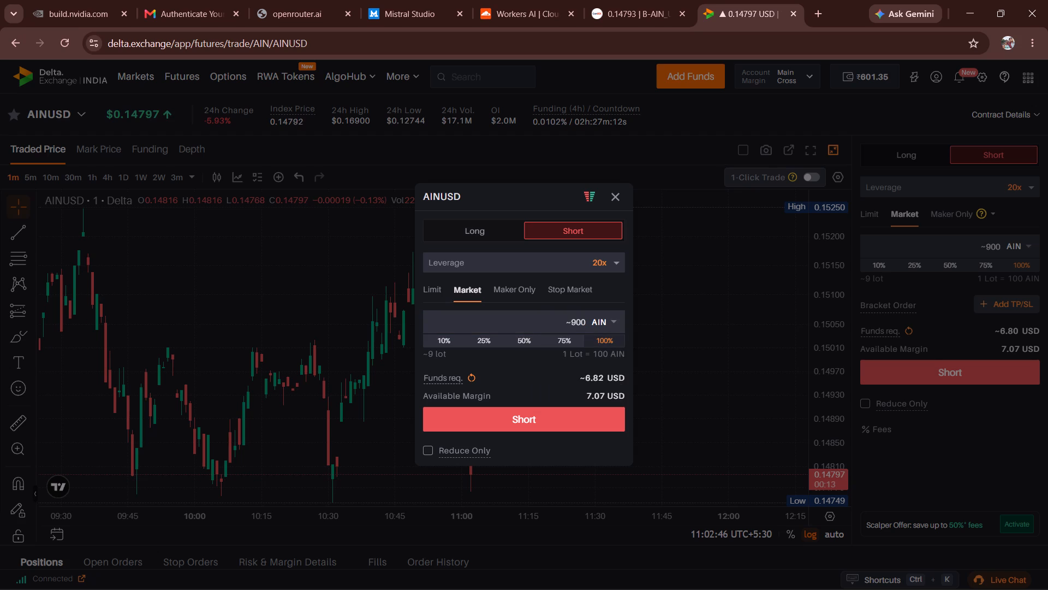
left_click(580, 419)
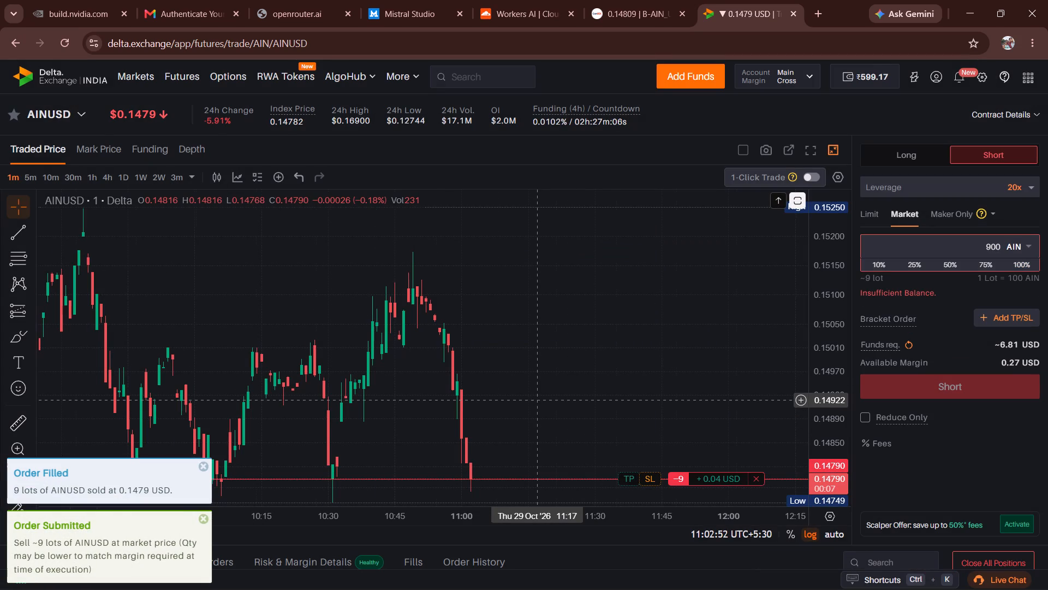
Examine the new AINUSD short position in the futures positions list and on the chart.
scroll(538, 400, "down", 2)
scroll(560, 406, "up", 2)
scroll(915, 474, "down", 2)
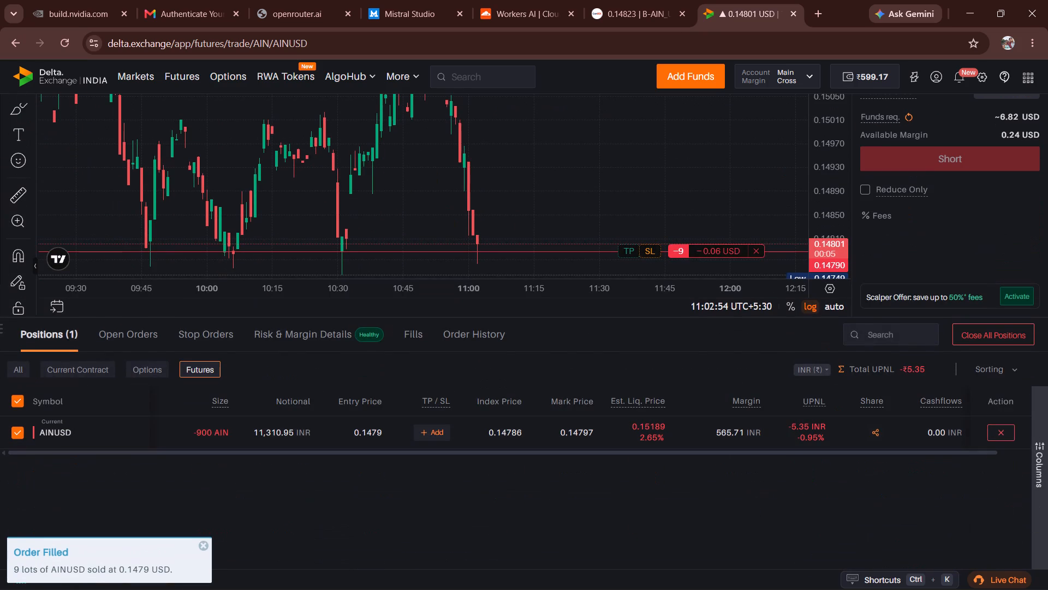
scroll(949, 489, "up", 1)
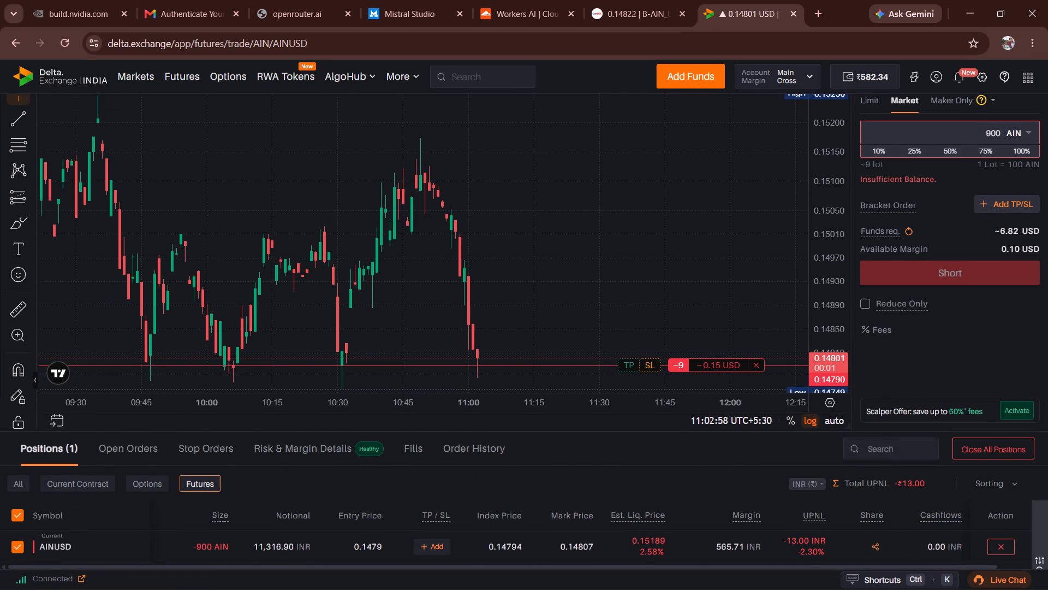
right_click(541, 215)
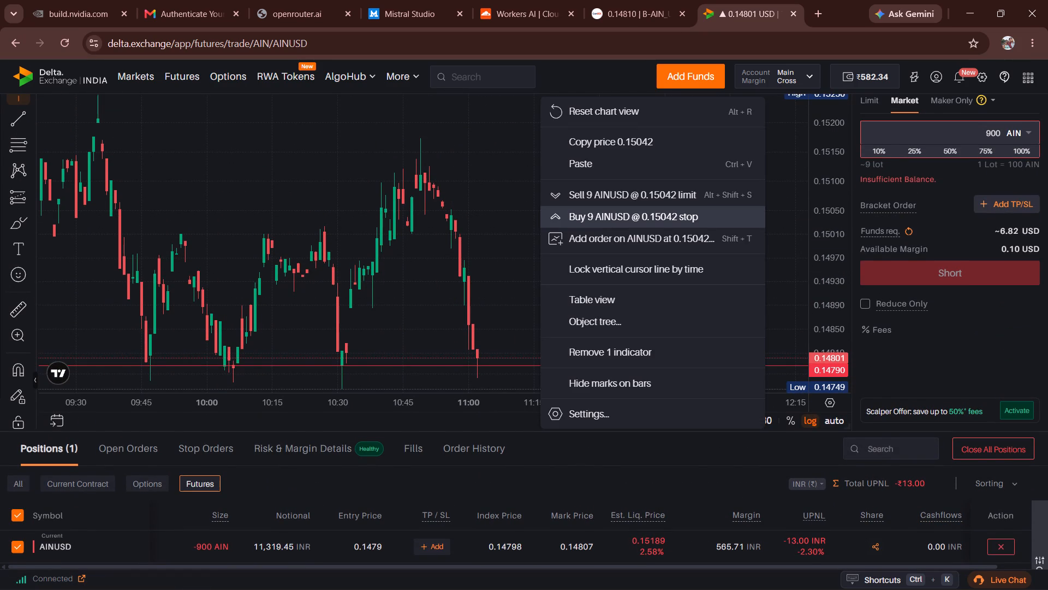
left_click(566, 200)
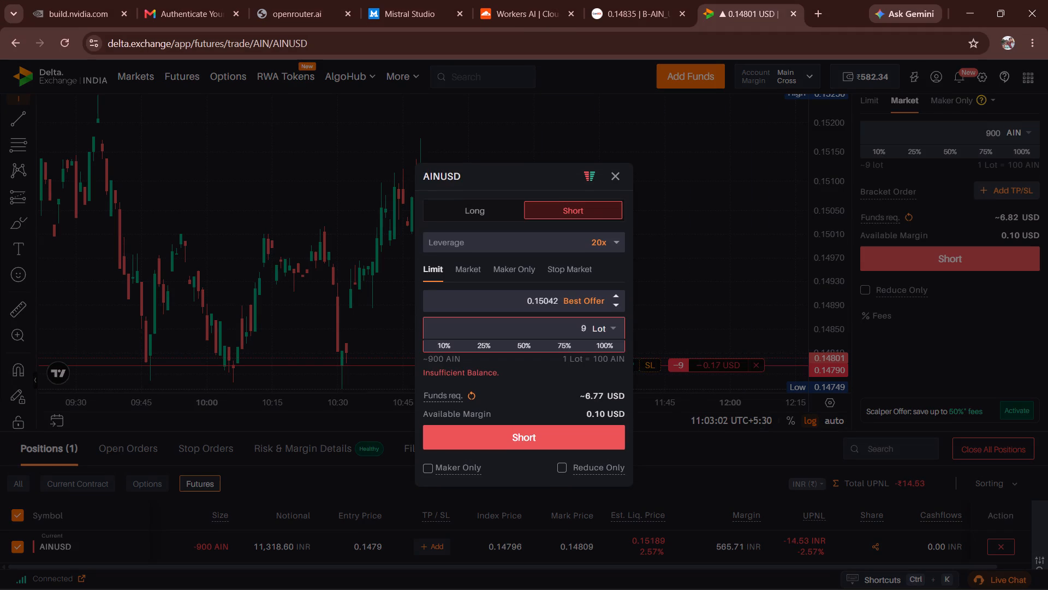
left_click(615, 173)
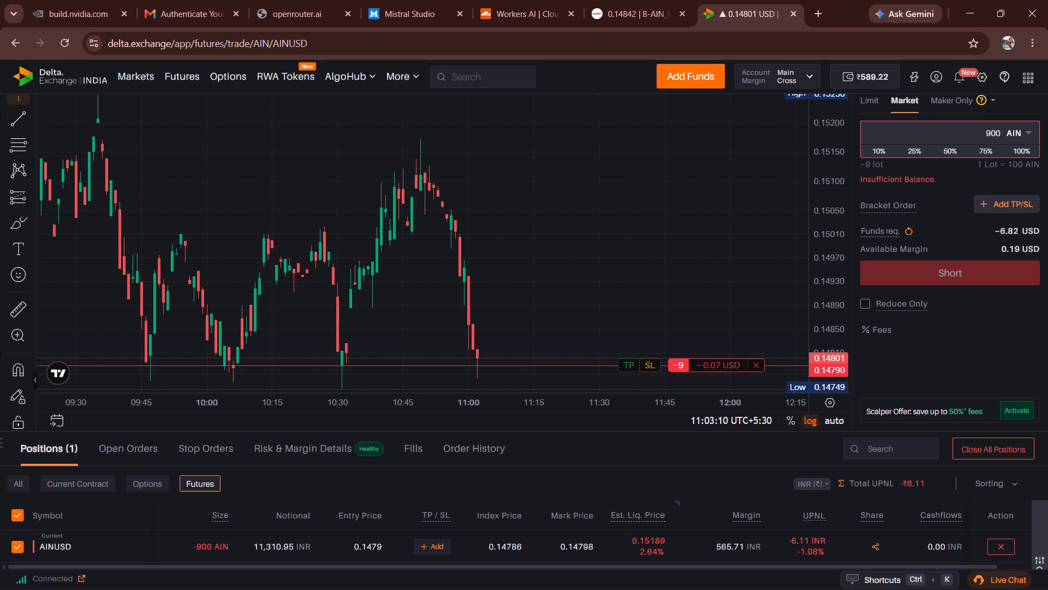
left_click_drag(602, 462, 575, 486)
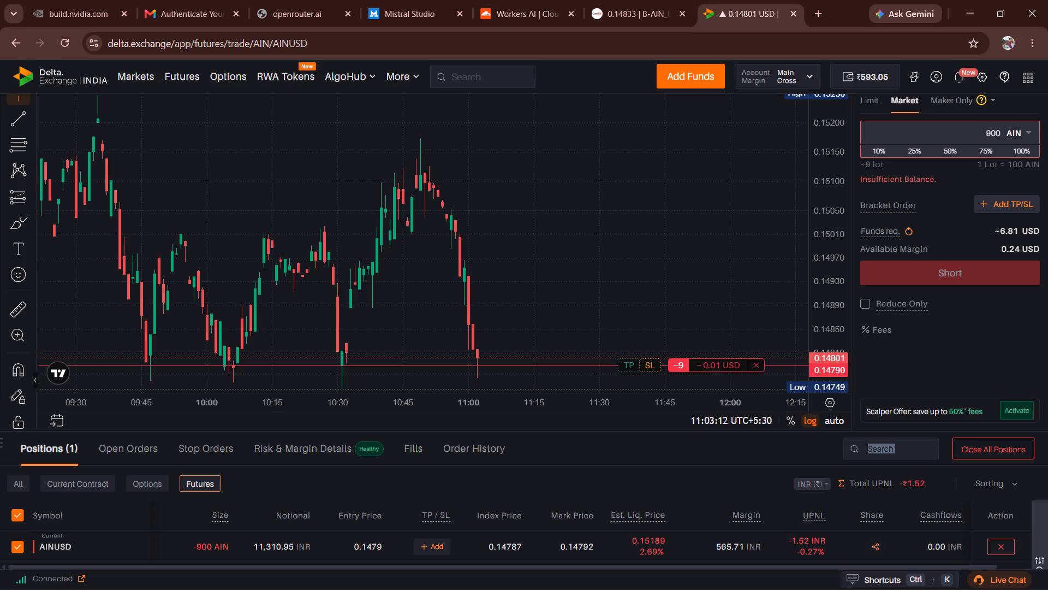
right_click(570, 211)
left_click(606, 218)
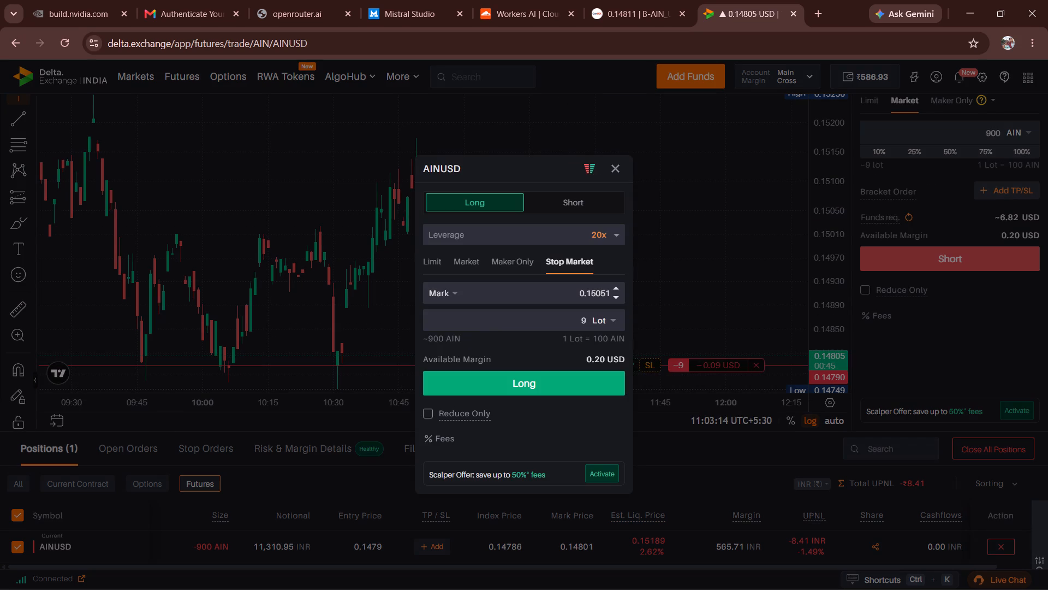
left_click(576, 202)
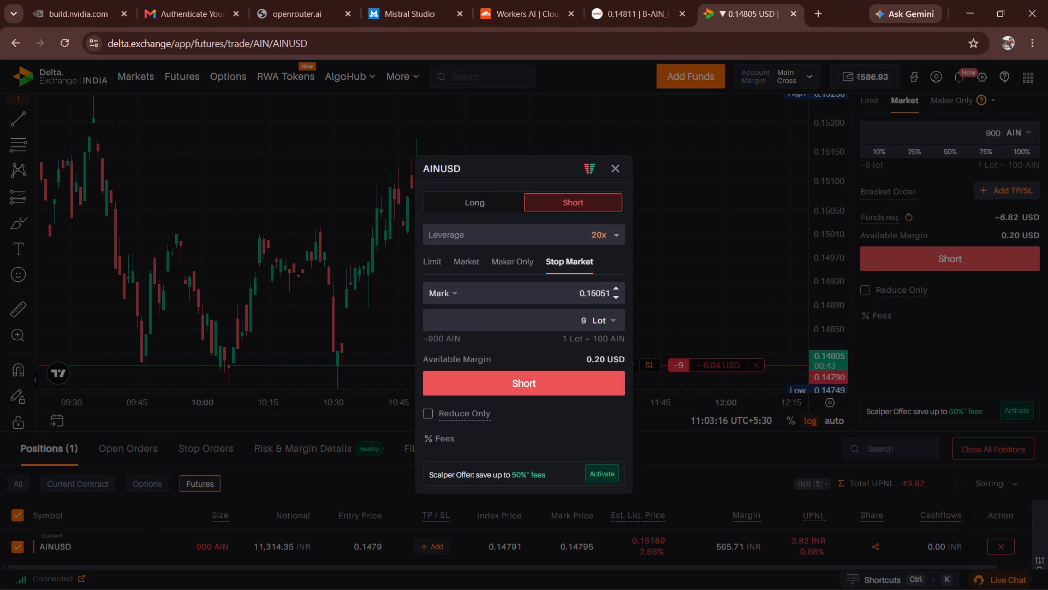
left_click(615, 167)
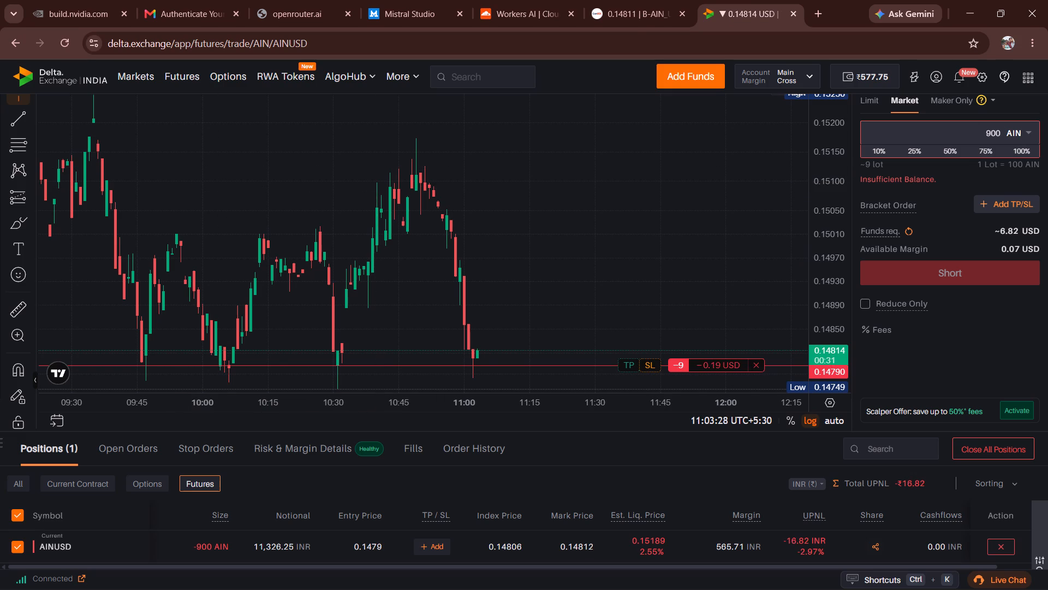
Close the open 9-lot AINUSD short position at market price and confirm the closure.
left_click(758, 369)
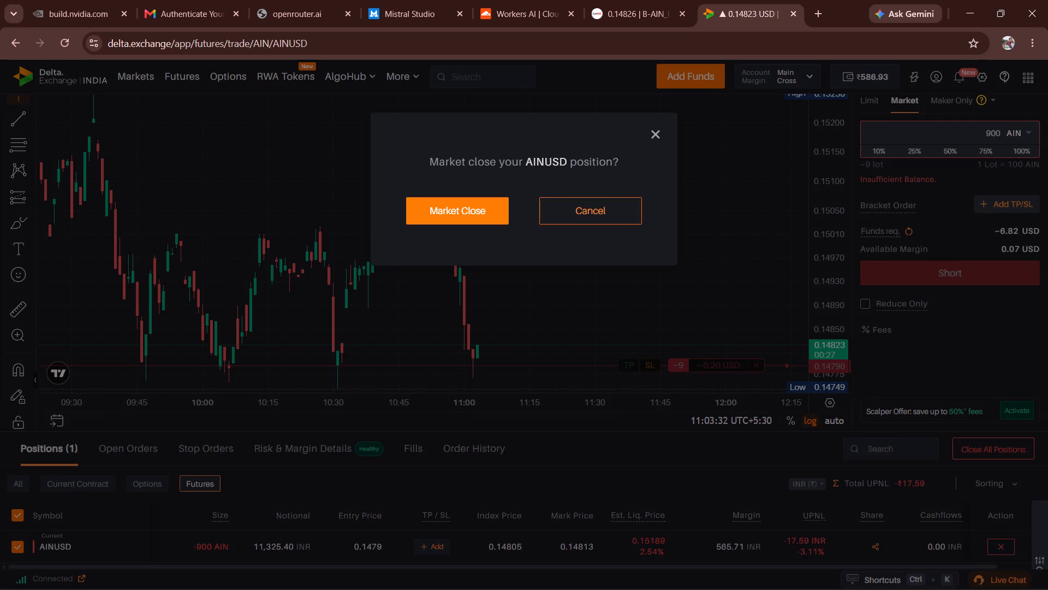
left_click(448, 223)
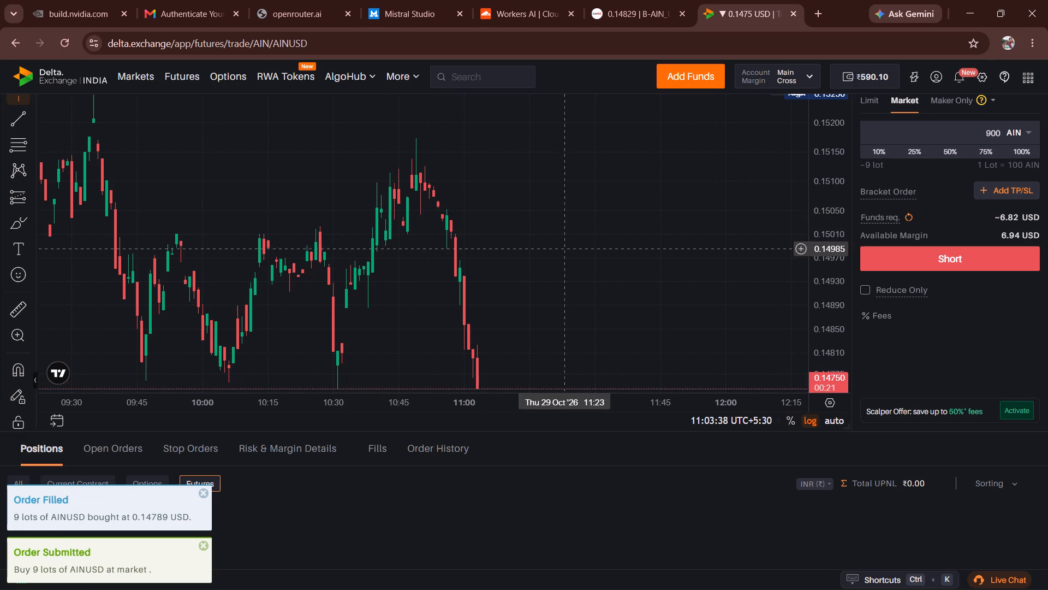
Reload the AINUSD trading page to refresh the chart and the order form.
left_click_drag(589, 250, 571, 216)
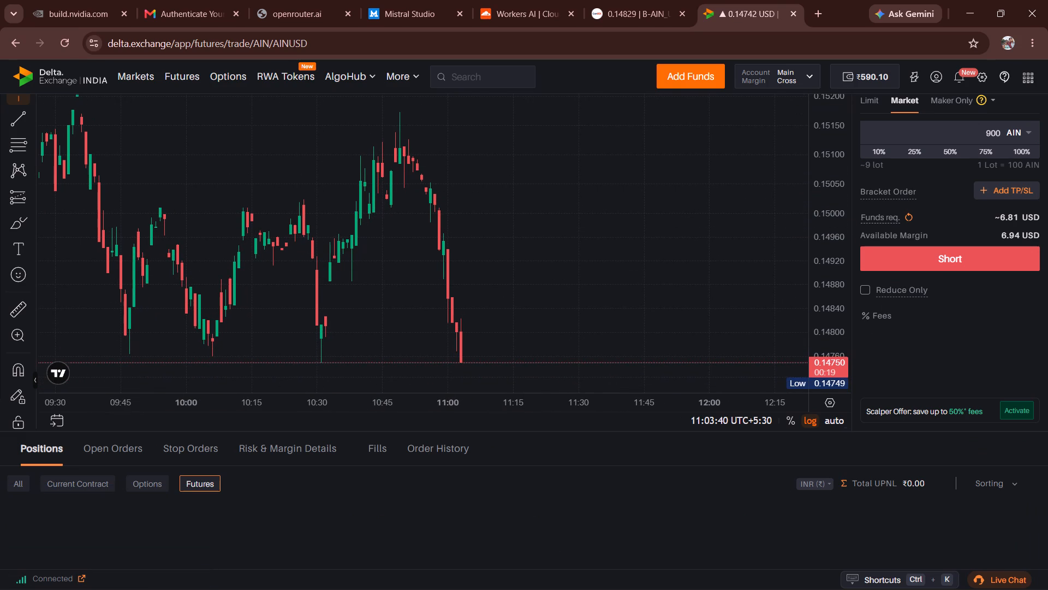
left_click(59, 40)
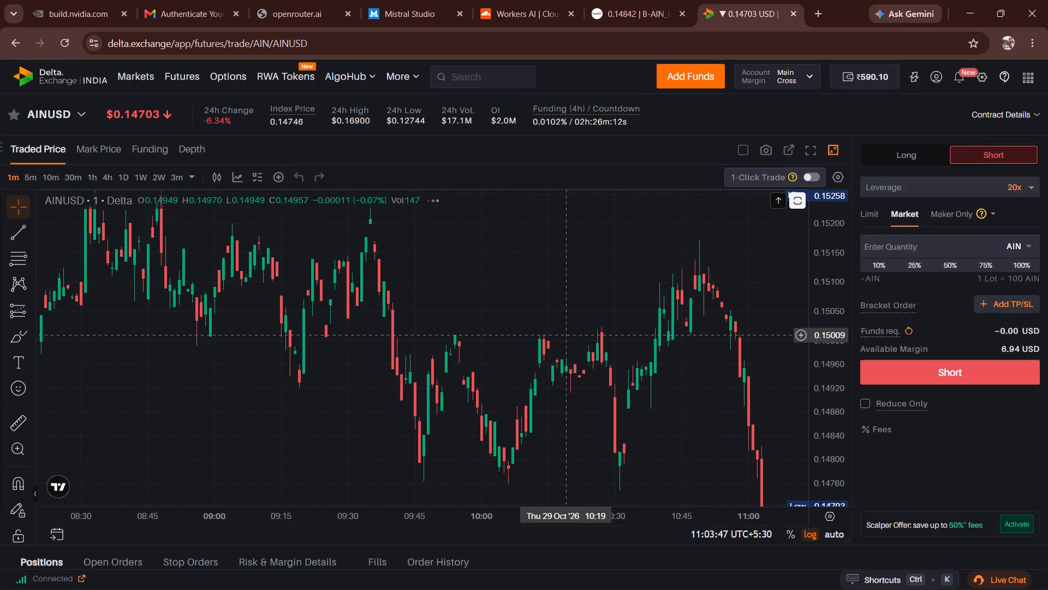
Place a market long order on AINUSD using 100% of the available quantity.
left_click_drag(567, 341, 413, 238)
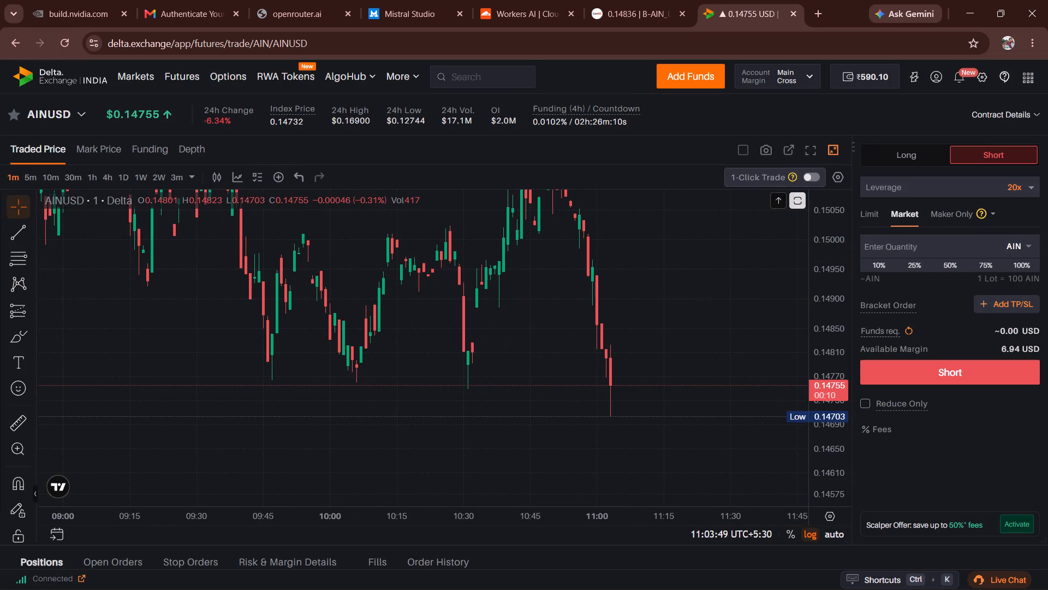
left_click(900, 159)
triple_click(1027, 265)
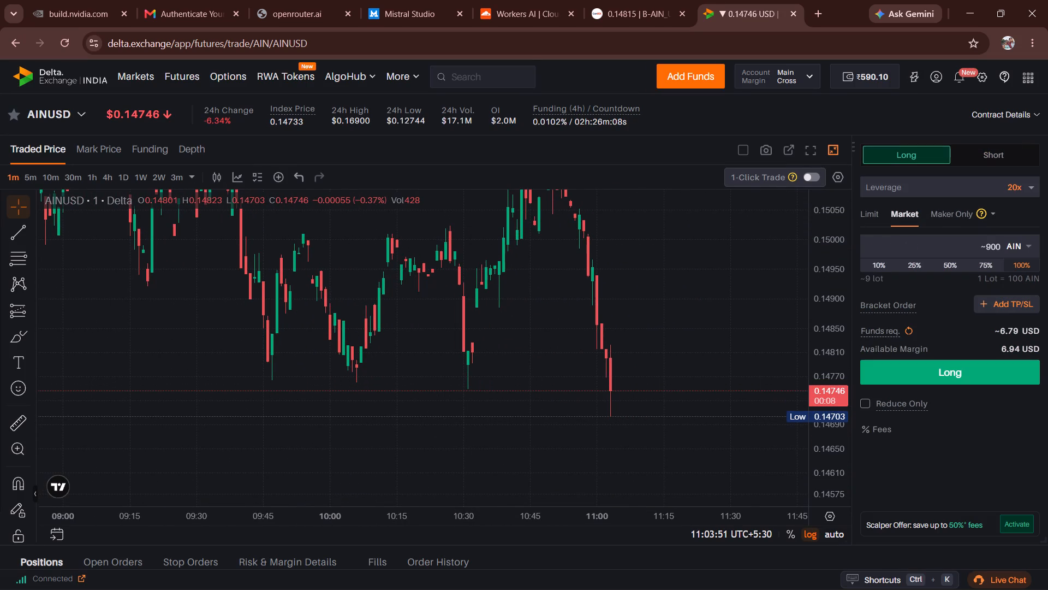
left_click(961, 375)
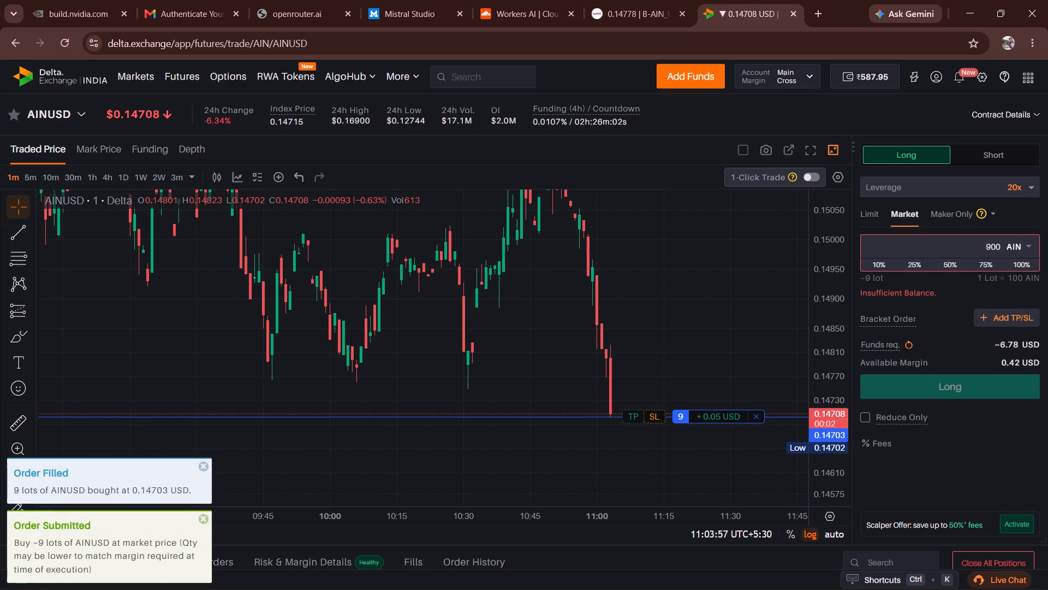
Check the new AINUSD long in the futures positions list and reload the trading page.
scroll(975, 495, "down", 1)
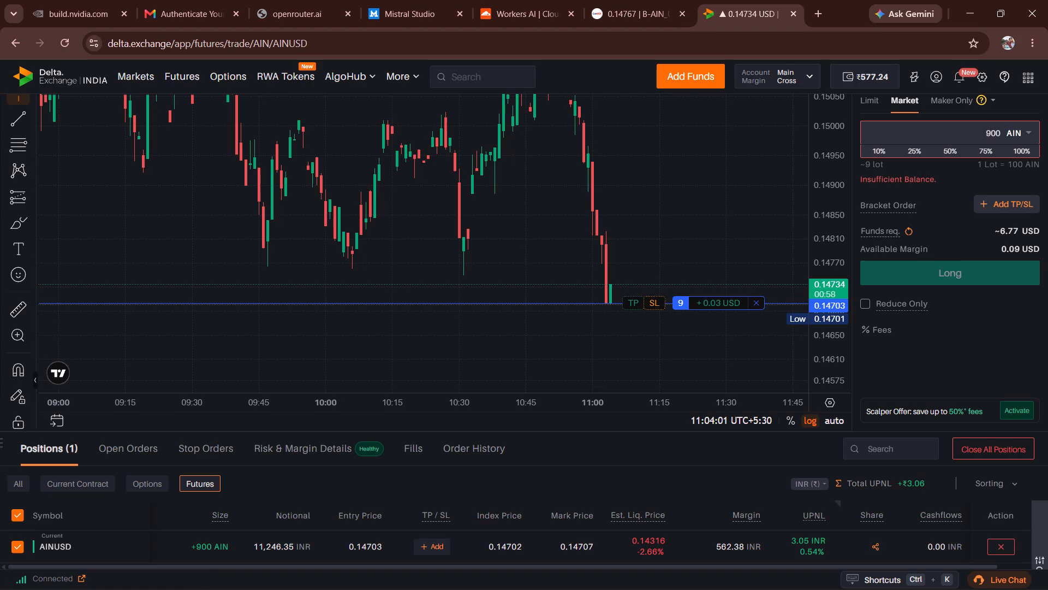
left_click(69, 40)
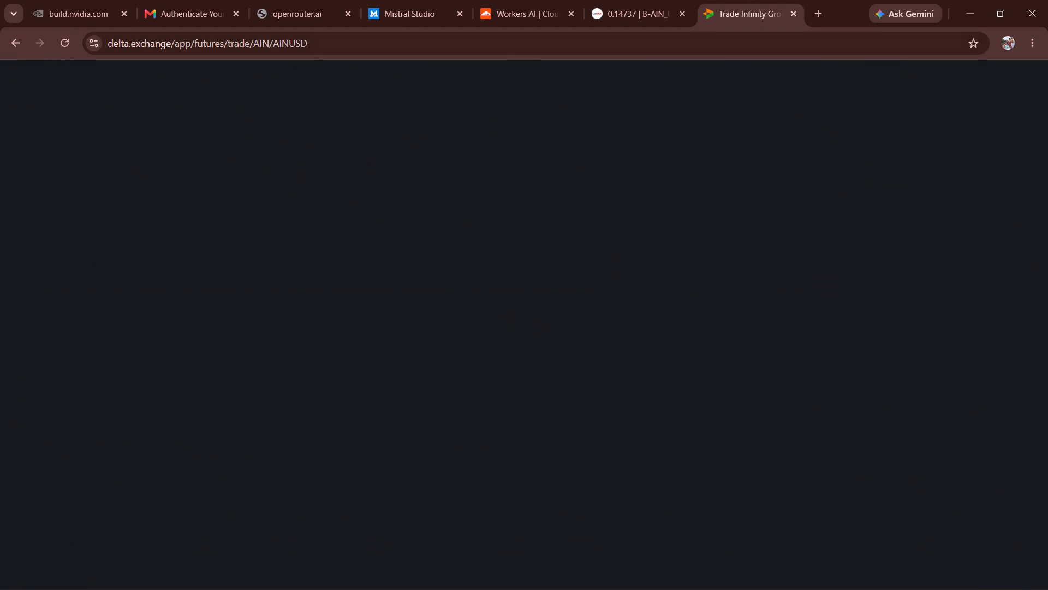
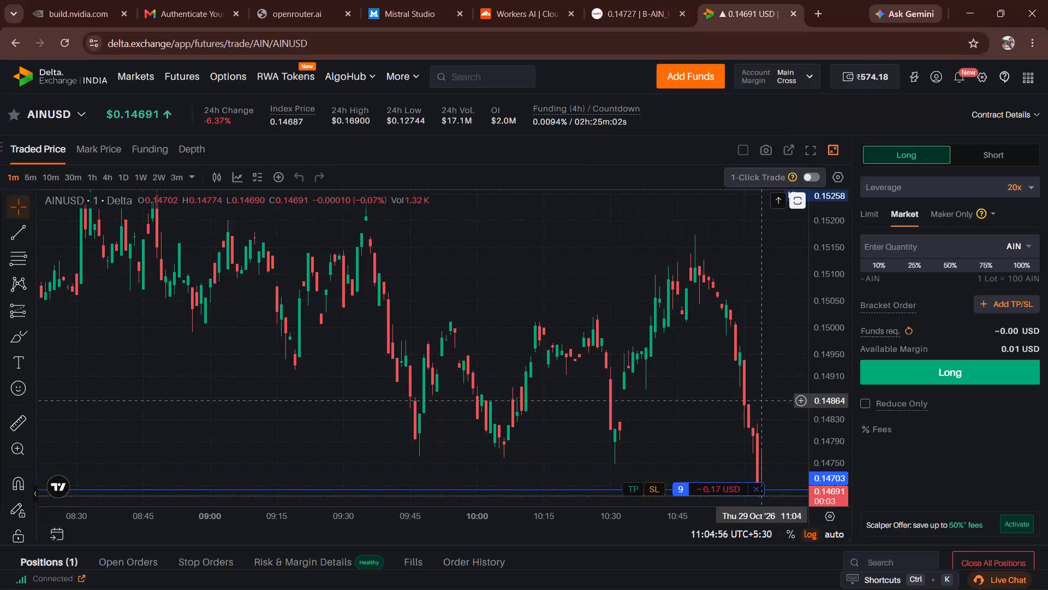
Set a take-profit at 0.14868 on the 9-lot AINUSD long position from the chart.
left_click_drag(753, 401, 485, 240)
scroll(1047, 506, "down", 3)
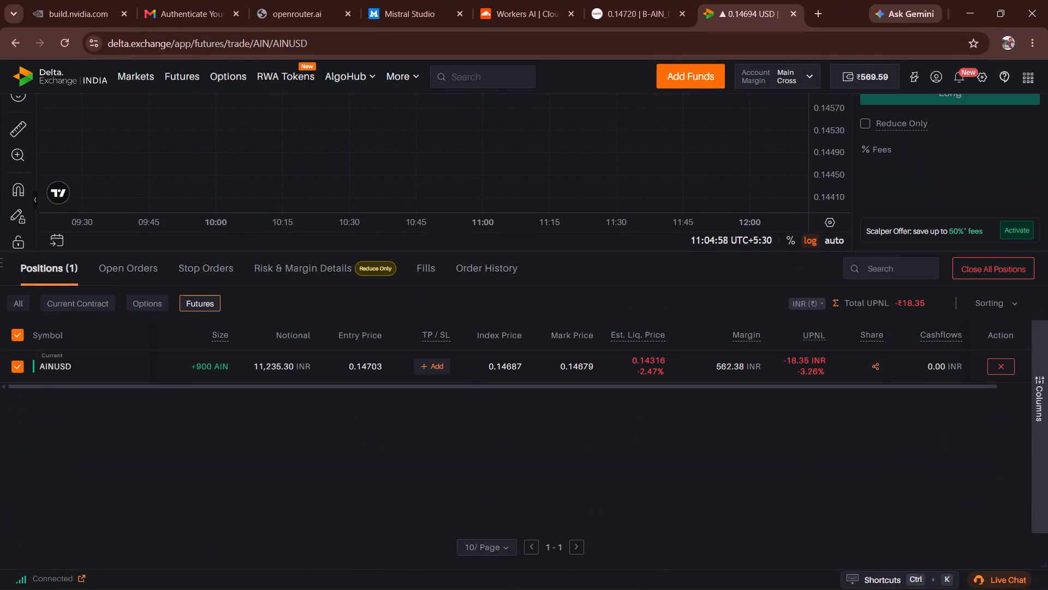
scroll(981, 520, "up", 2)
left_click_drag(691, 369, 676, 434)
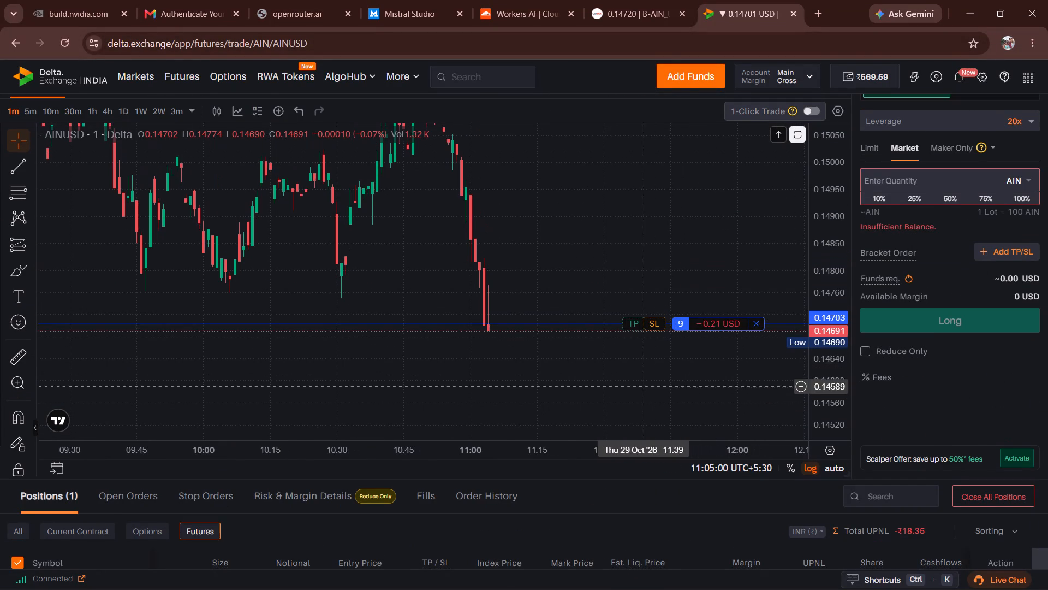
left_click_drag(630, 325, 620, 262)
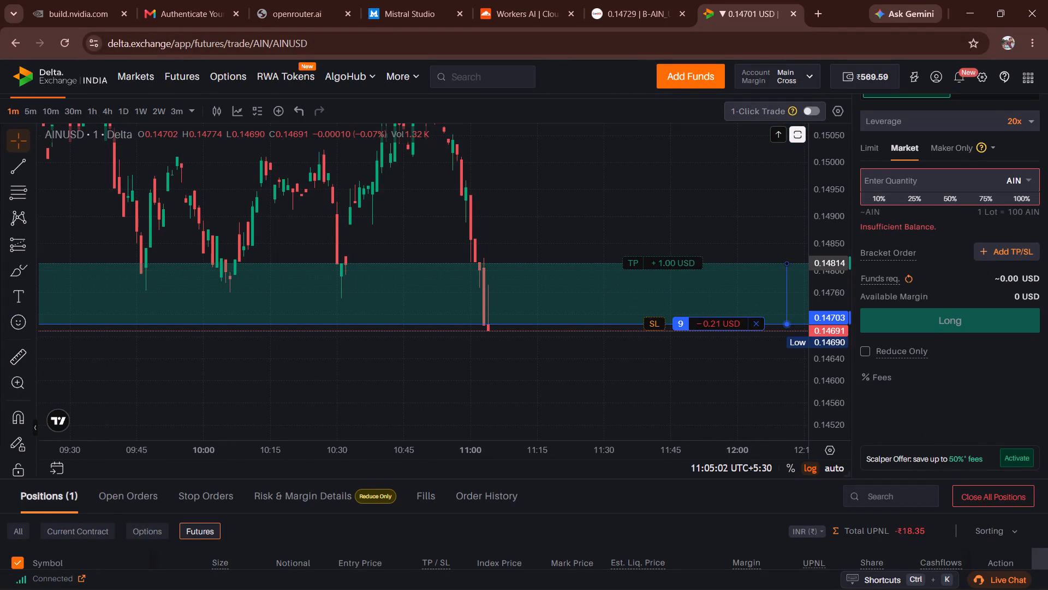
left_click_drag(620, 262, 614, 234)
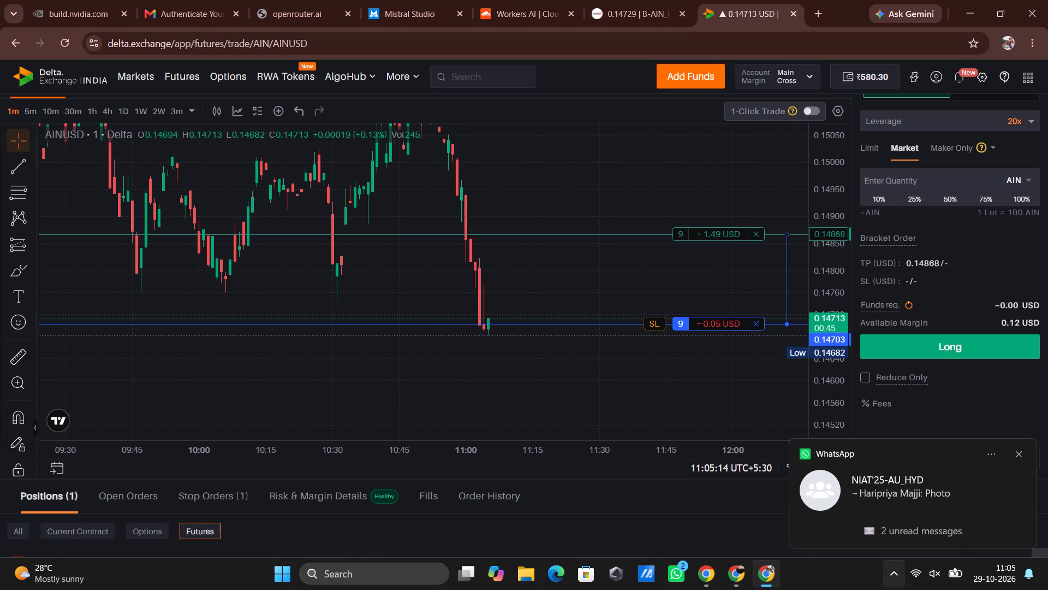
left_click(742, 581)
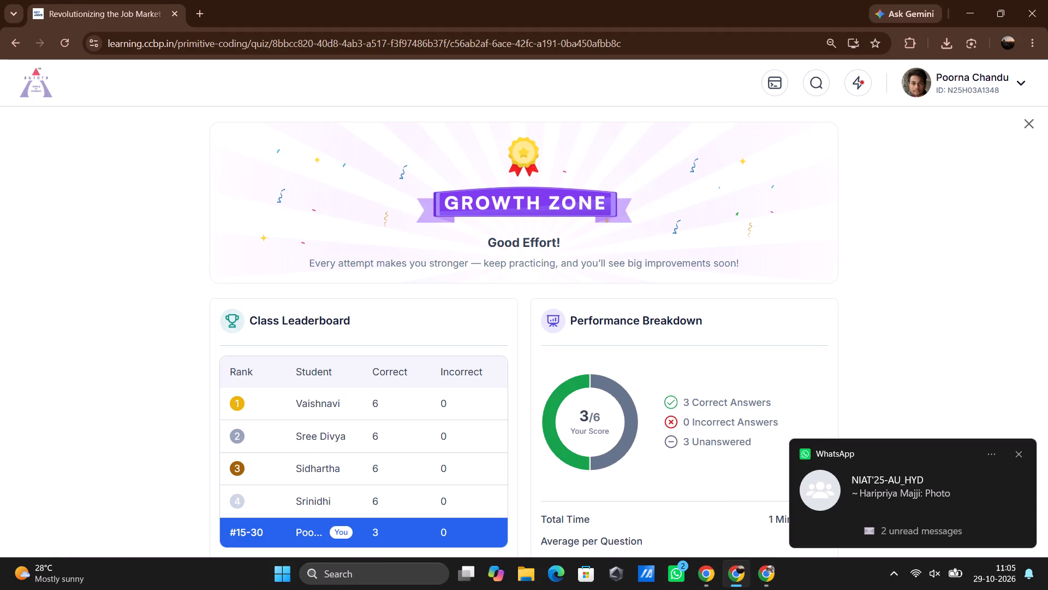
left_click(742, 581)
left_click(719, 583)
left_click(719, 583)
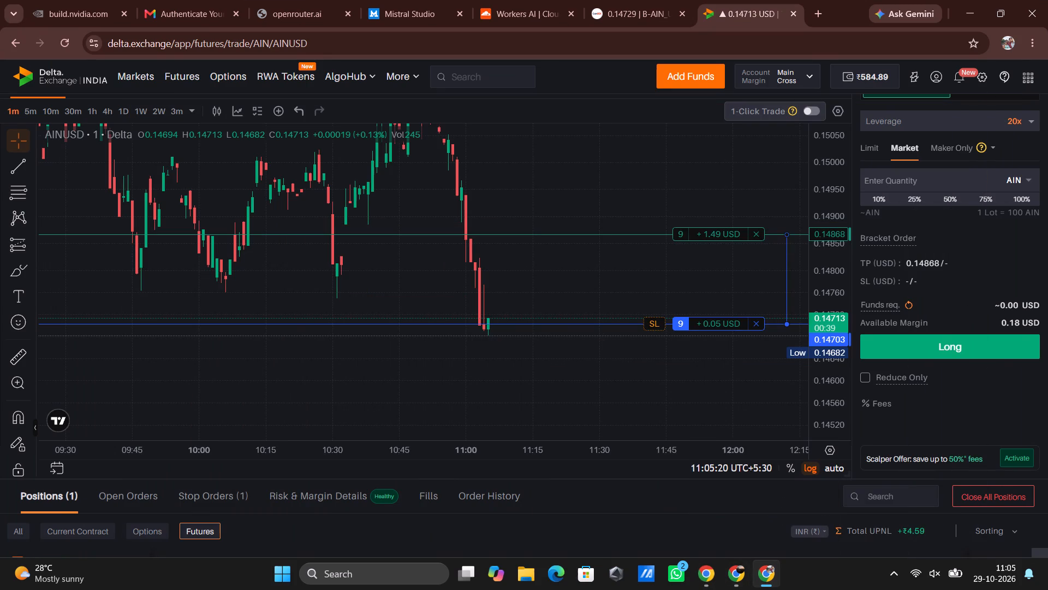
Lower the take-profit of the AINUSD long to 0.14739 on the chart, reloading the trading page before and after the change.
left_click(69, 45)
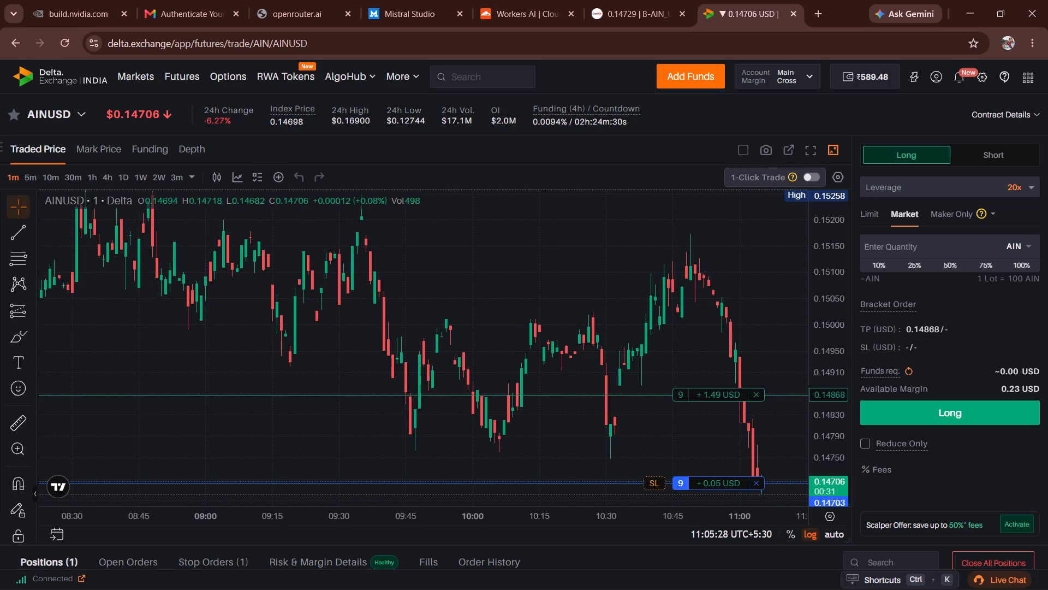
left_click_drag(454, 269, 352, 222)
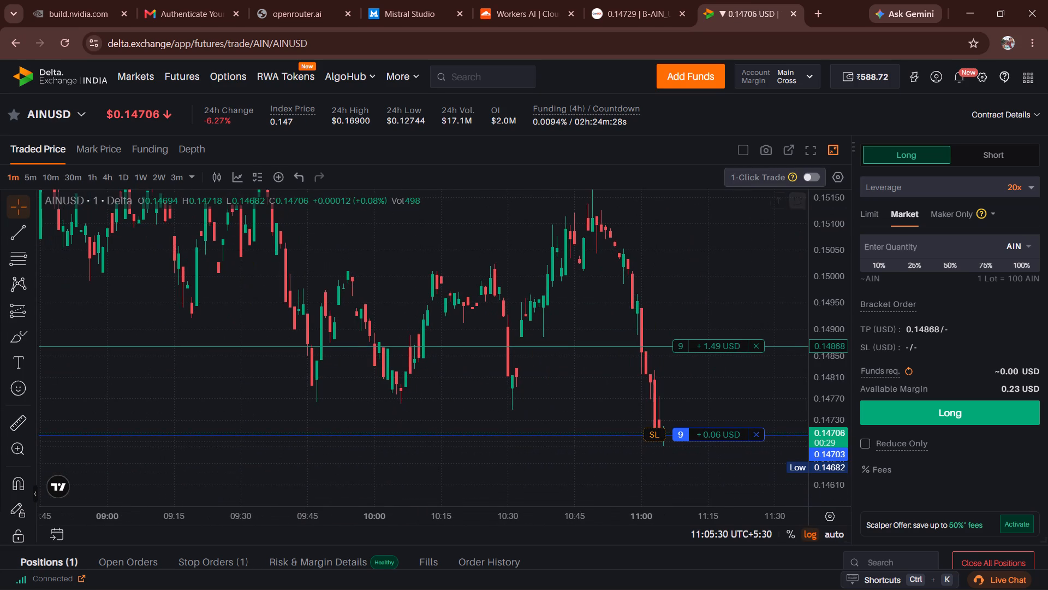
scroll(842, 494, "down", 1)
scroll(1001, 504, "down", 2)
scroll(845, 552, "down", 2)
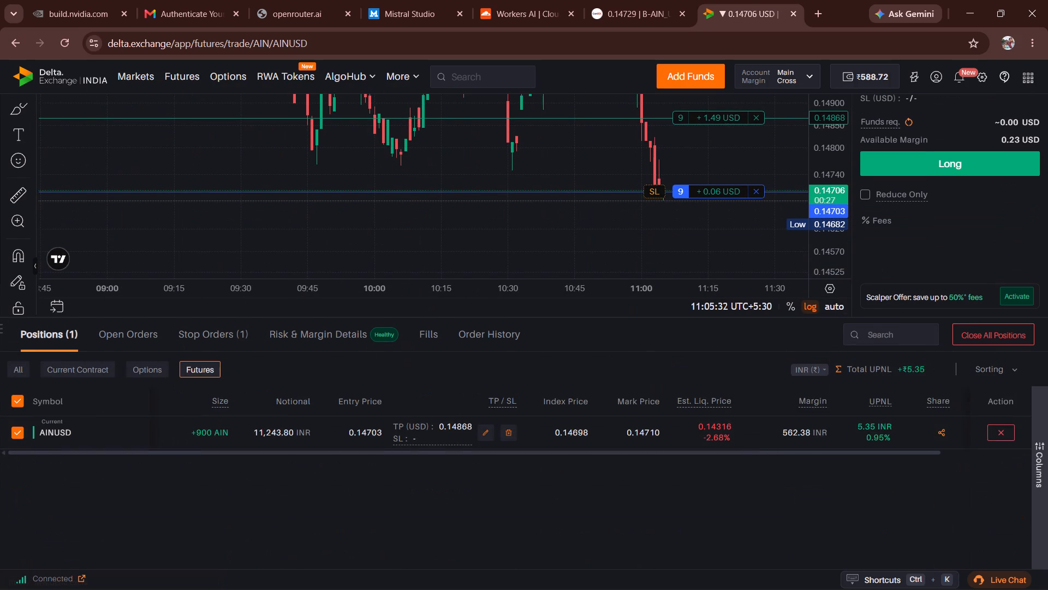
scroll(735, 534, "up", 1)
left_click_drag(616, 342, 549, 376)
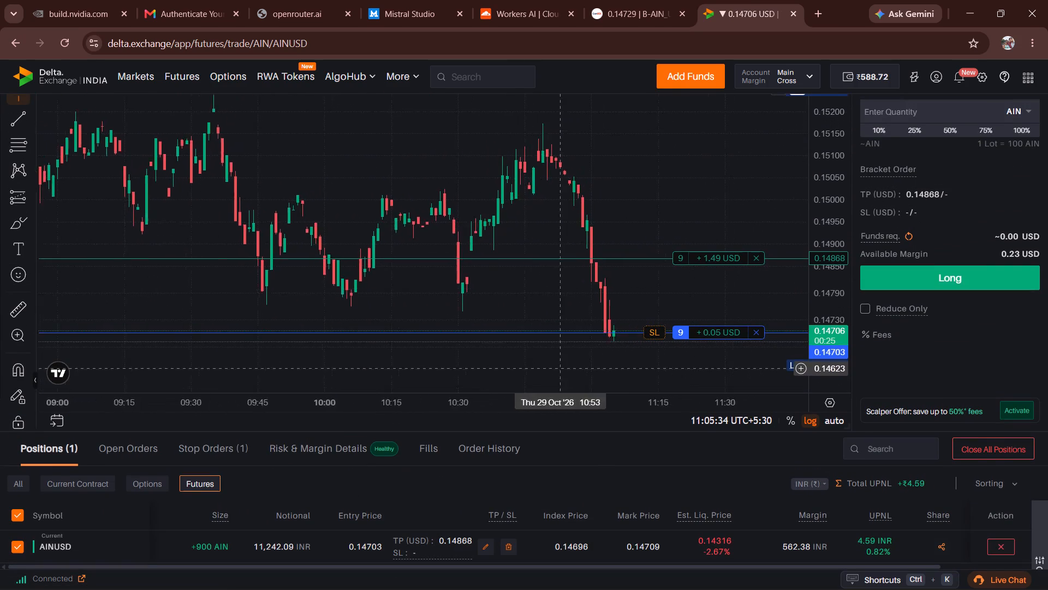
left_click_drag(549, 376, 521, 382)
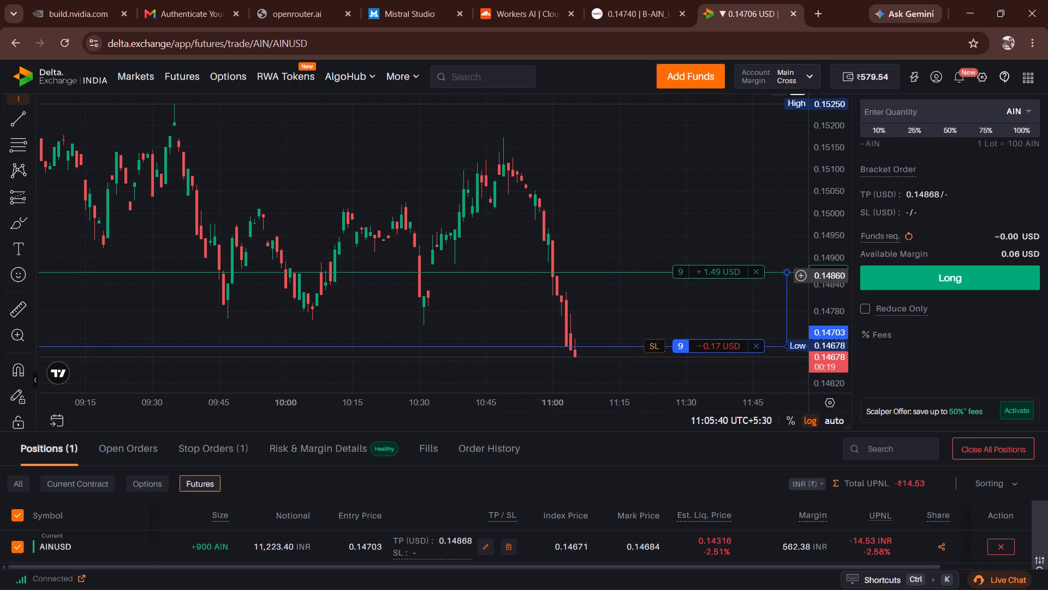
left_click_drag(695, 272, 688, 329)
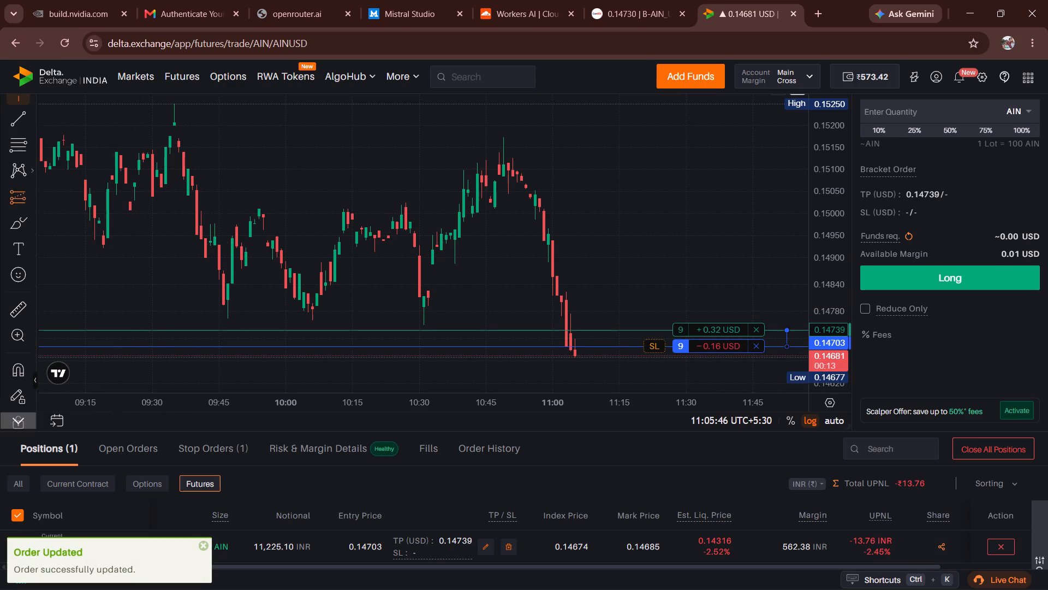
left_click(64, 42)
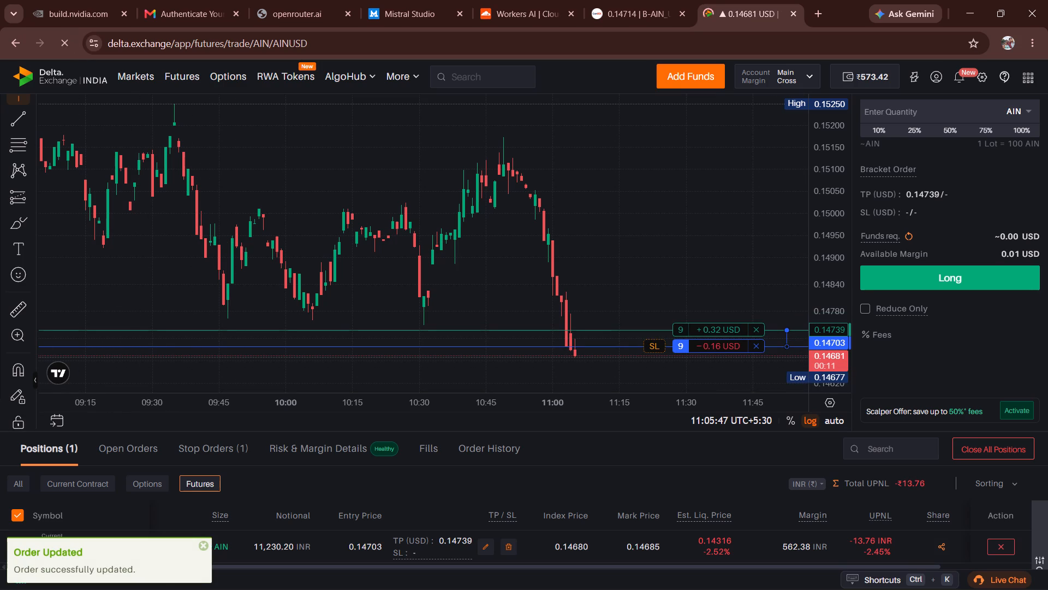
Switch to CoinDCX, close all active futures positions including the AIN-USDT short, and reload the page.
left_click(642, 0)
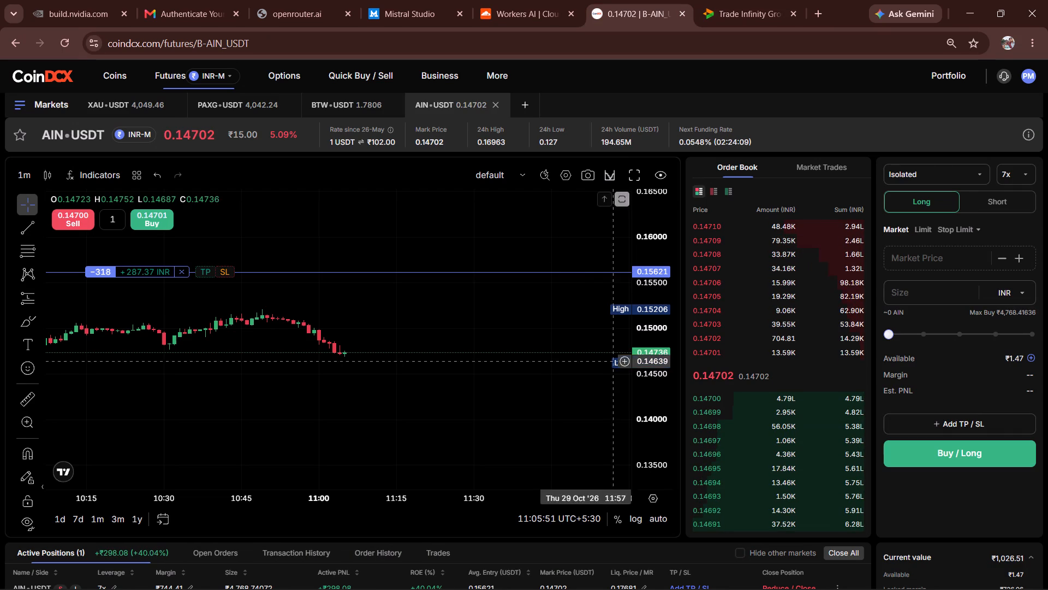
scroll(756, 416, "down", 1)
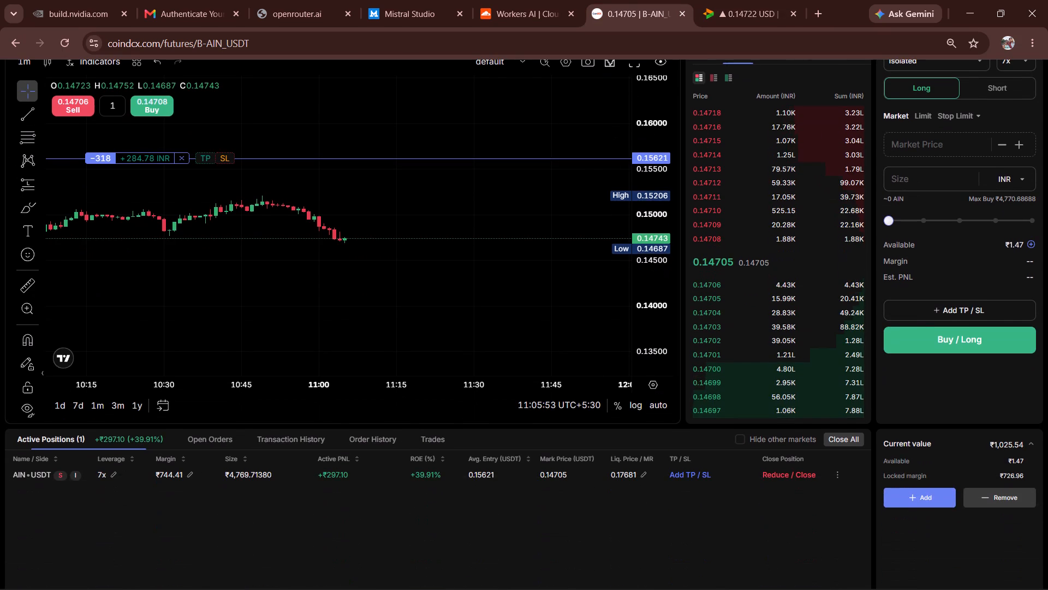
left_click(843, 443)
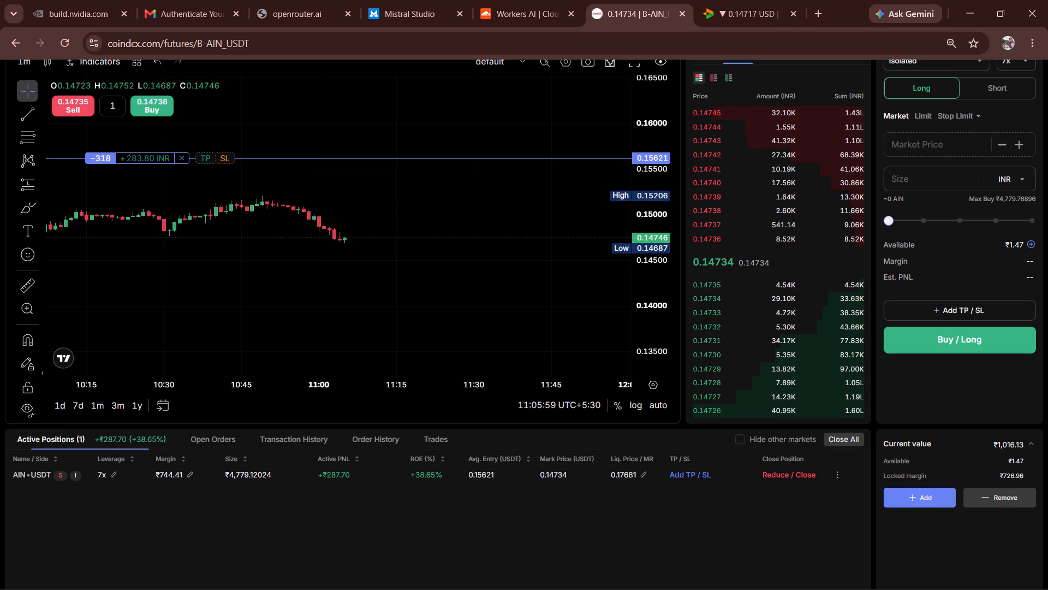
left_click(436, 386)
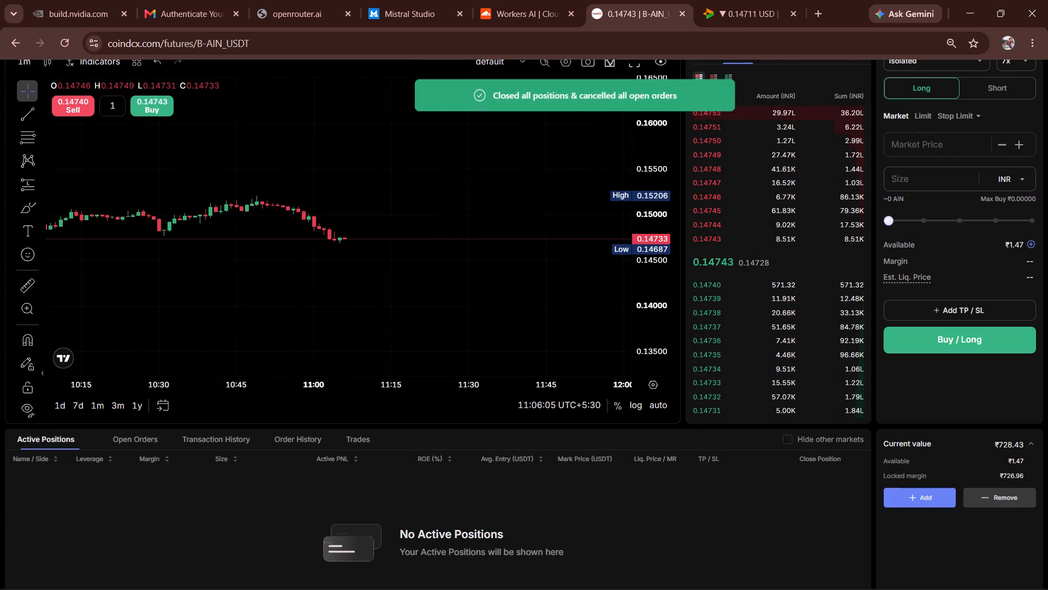
scroll(592, 488, "up", 5)
scroll(743, 418, "down", 3)
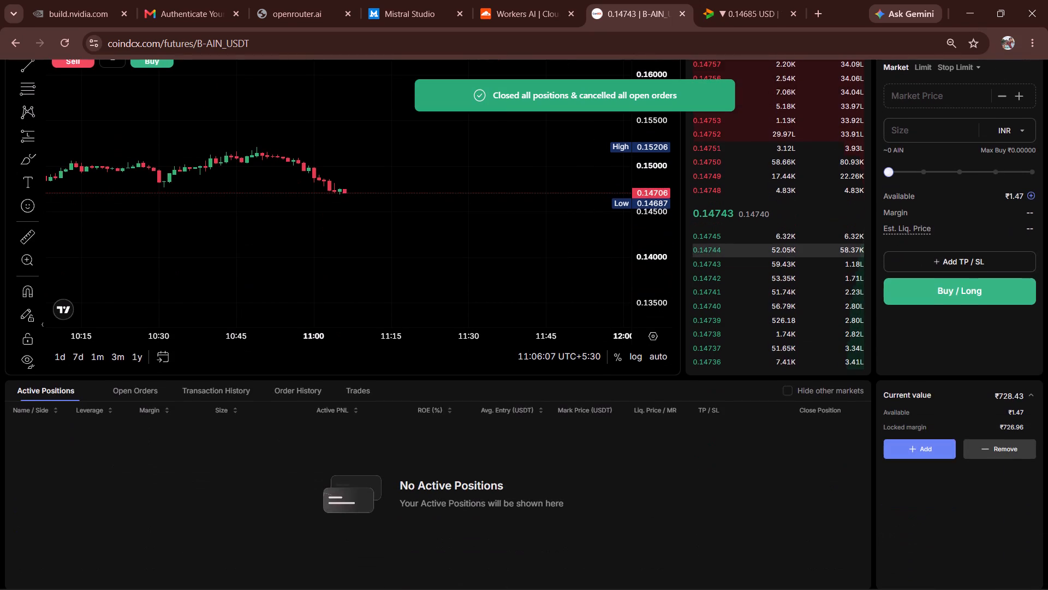
scroll(729, 435, "up", 3)
left_click(64, 40)
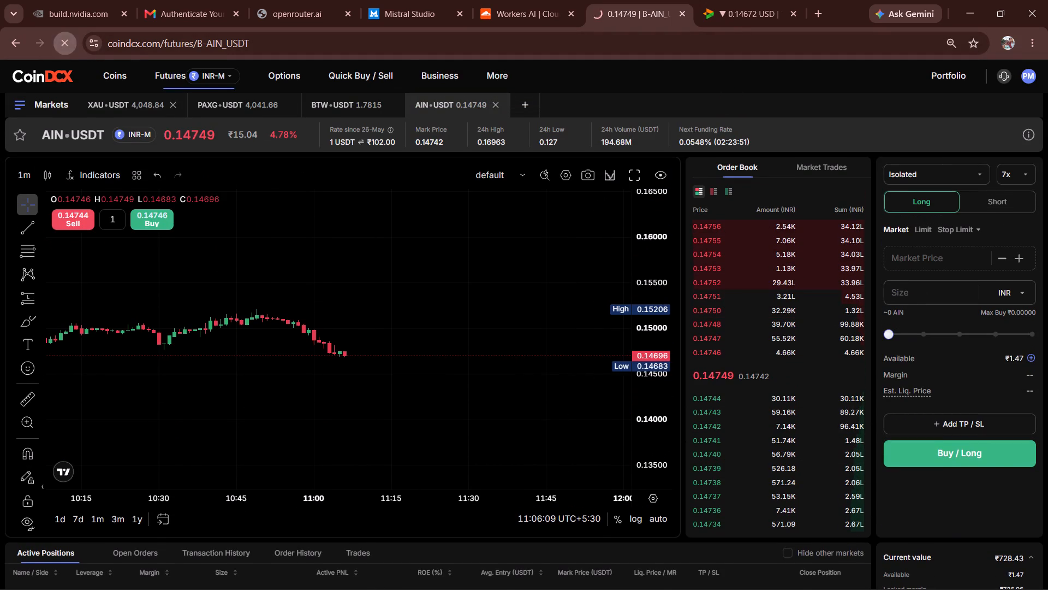
Place a market long order on AIN-USDT at CoinDCX using the maximum available size, about ₹7,170.
scroll(830, 330, "down", 3)
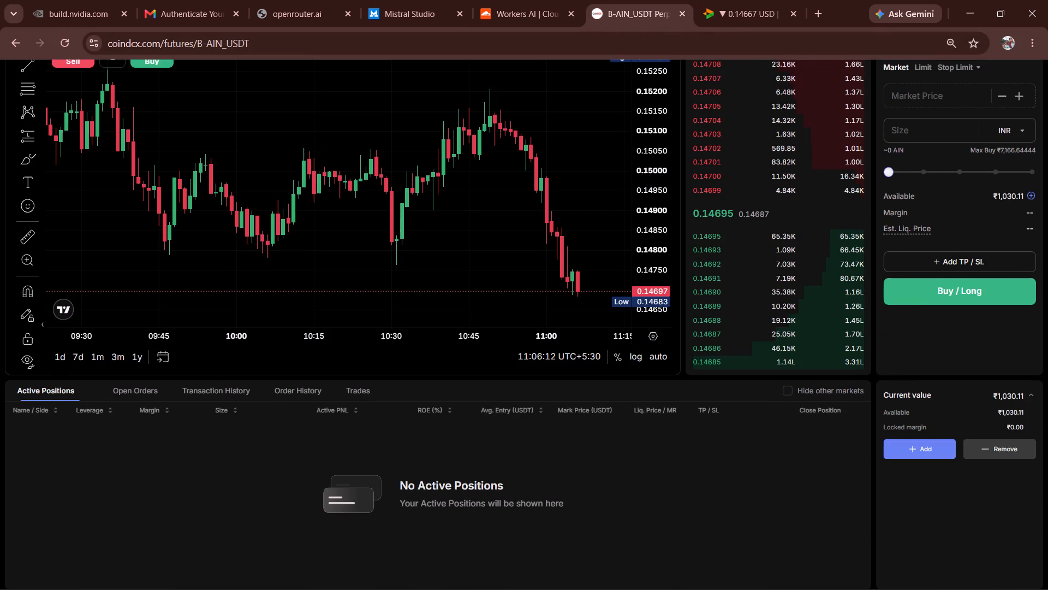
scroll(783, 521, "up", 1)
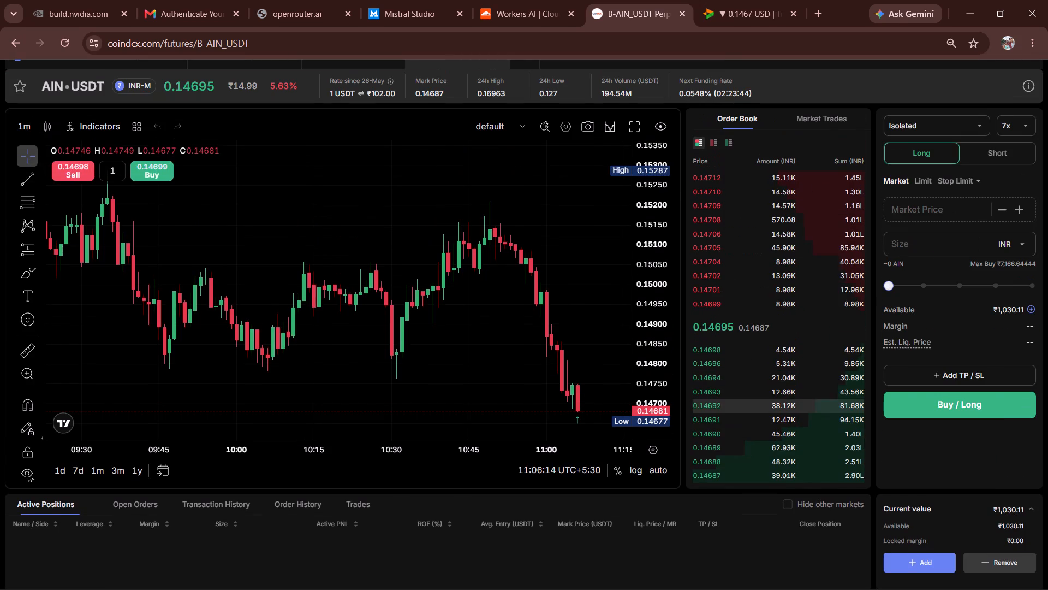
left_click_drag(964, 288, 1047, 290)
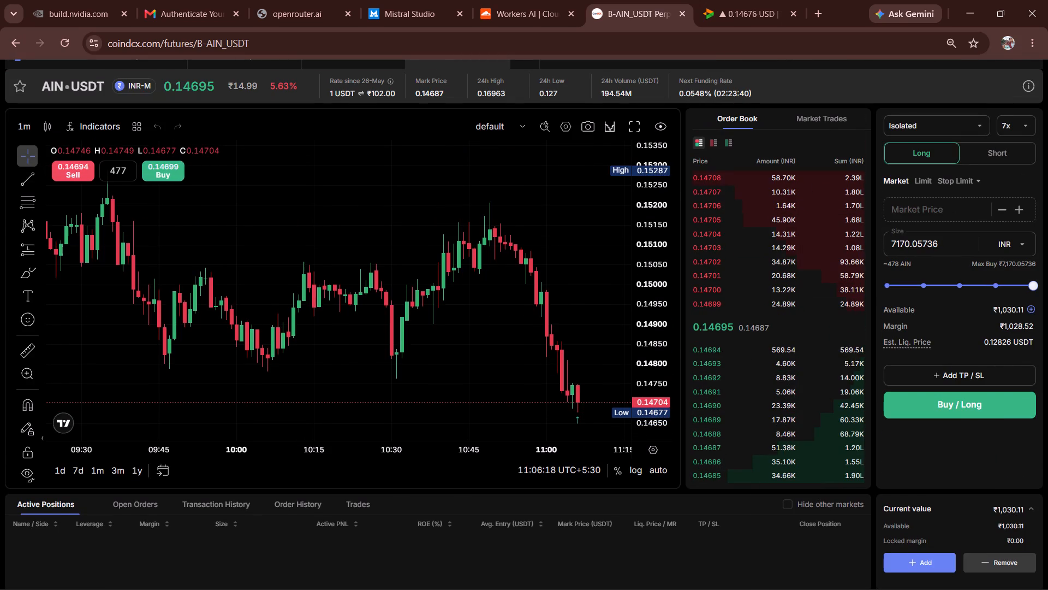
left_click(987, 406)
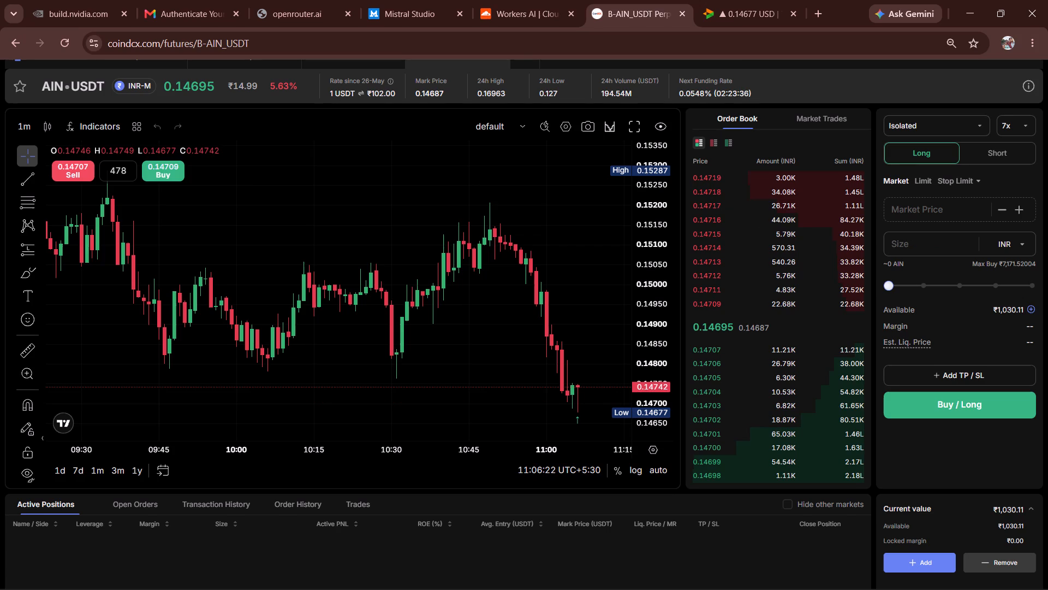
left_click(985, 408)
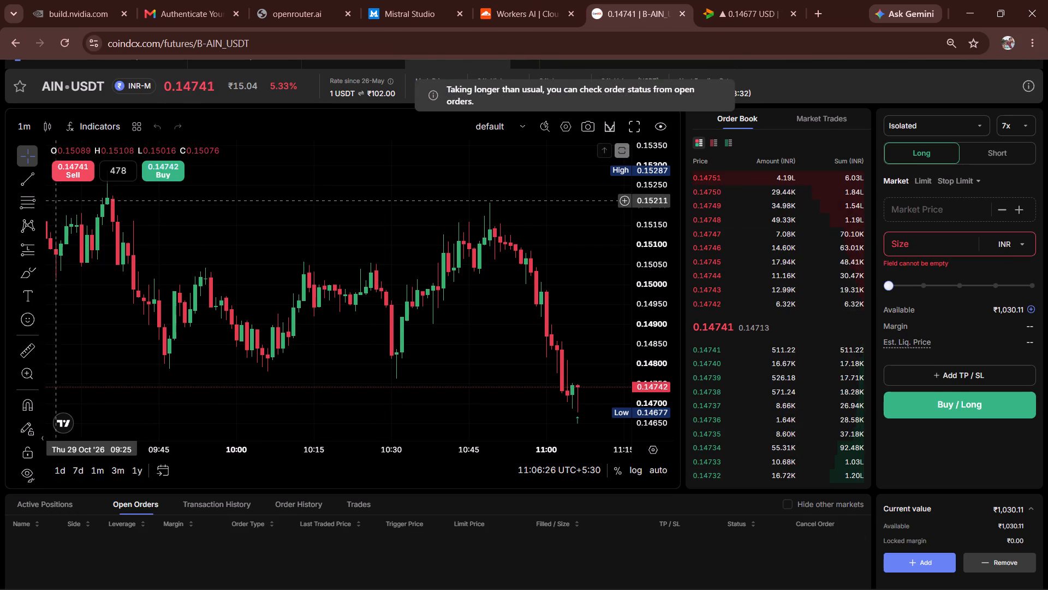
Reload the CoinDCX page, check the AIN-USDT long on the chart, and dismiss the chart-values tip.
left_click(61, 49)
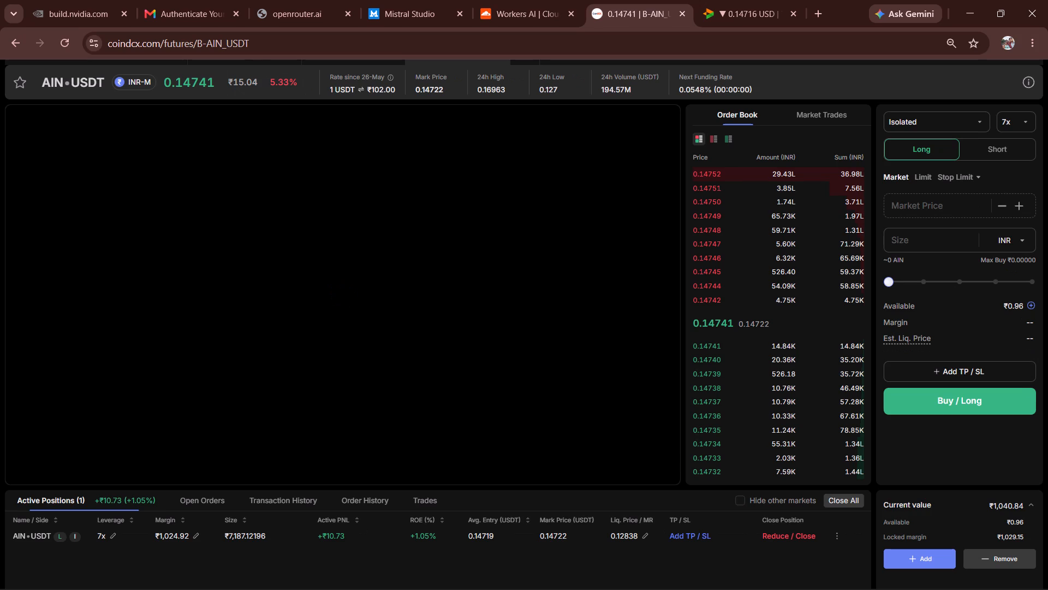
left_click_drag(501, 311, 420, 297)
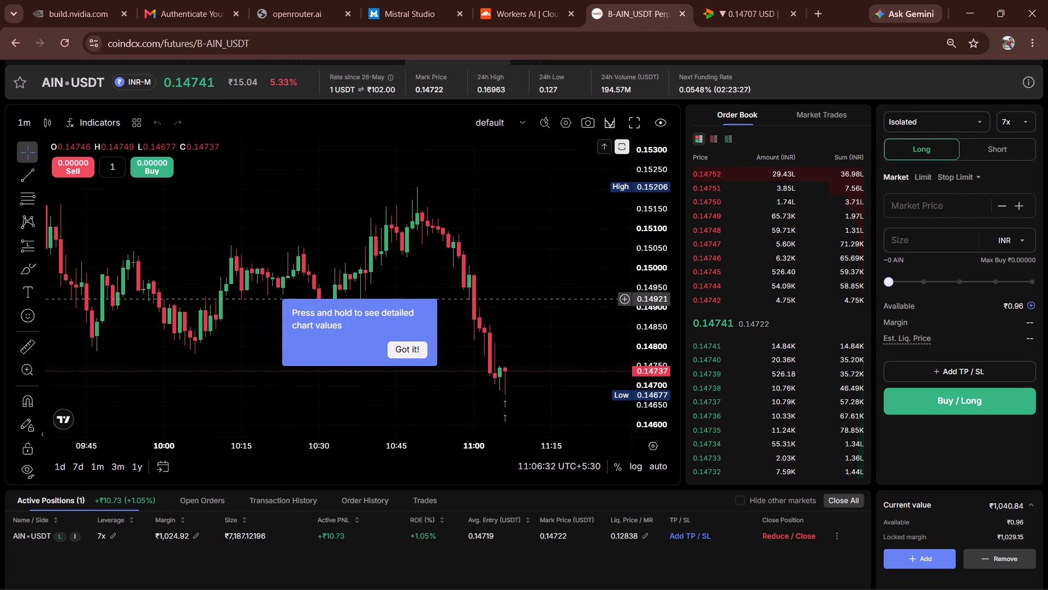
left_click_drag(420, 297, 418, 297)
left_click(410, 346)
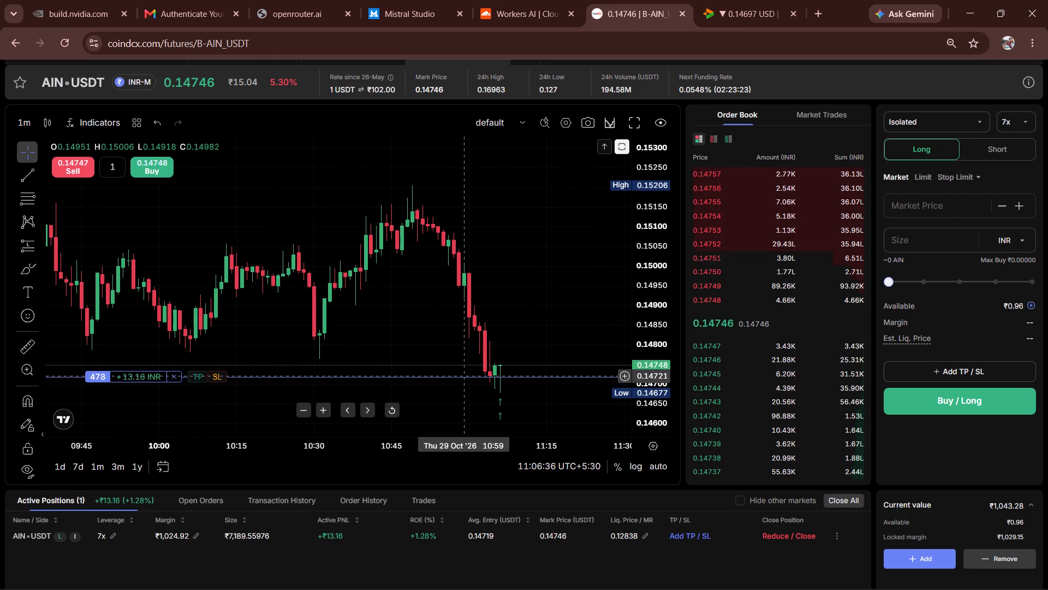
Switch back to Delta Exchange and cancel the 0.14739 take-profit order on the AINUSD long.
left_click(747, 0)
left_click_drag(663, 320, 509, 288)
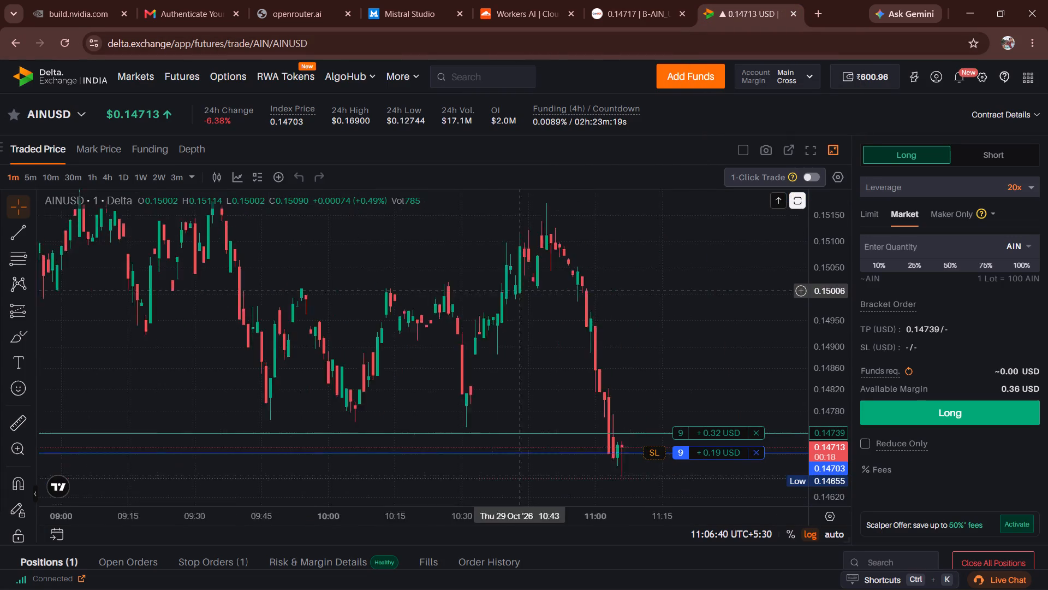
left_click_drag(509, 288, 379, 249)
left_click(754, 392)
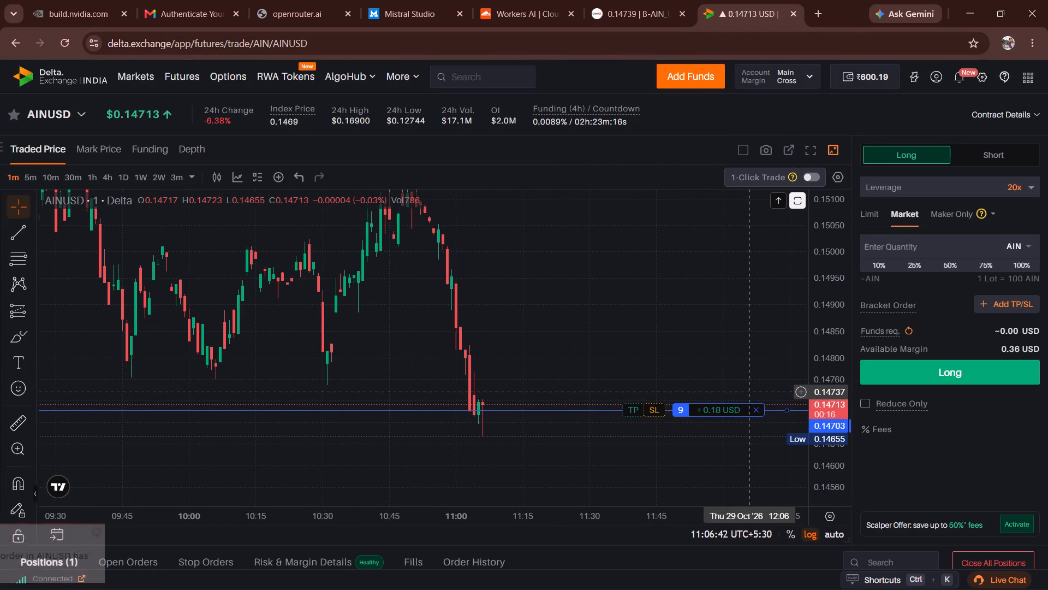
Reload the AINUSD page and check the open AIN longs and one-minute charts on both Delta Exchange and CoinDCX.
left_click(57, 40)
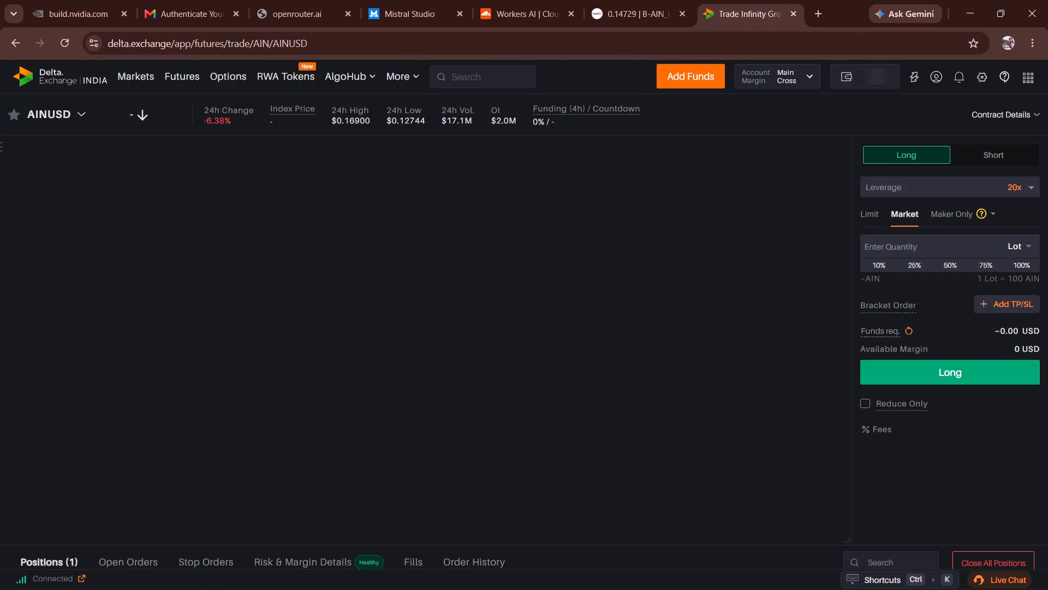
left_click_drag(702, 310, 648, 293)
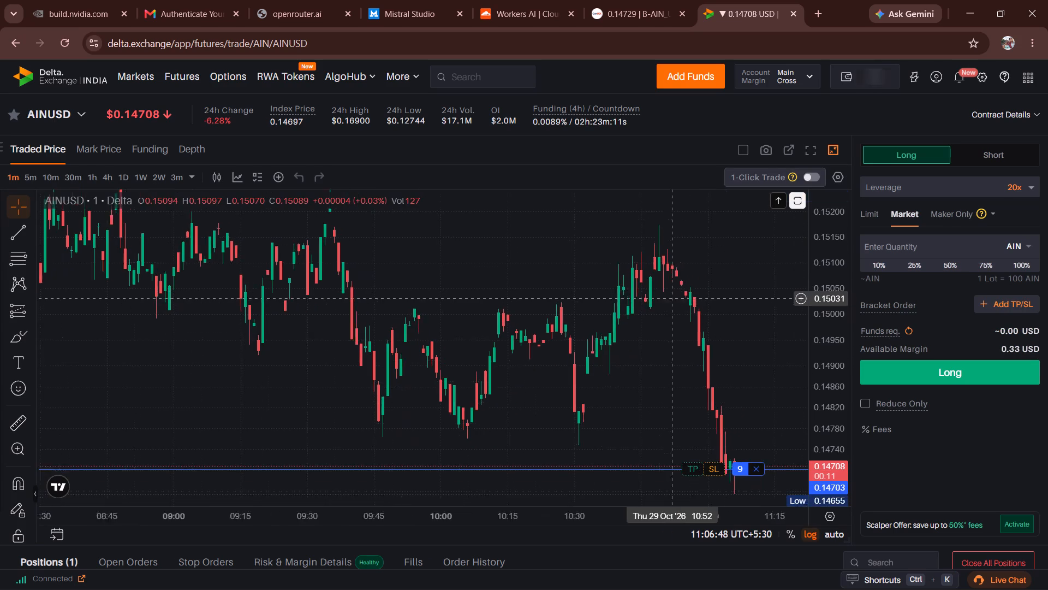
left_click_drag(648, 293, 513, 255)
scroll(916, 388, "down", 1)
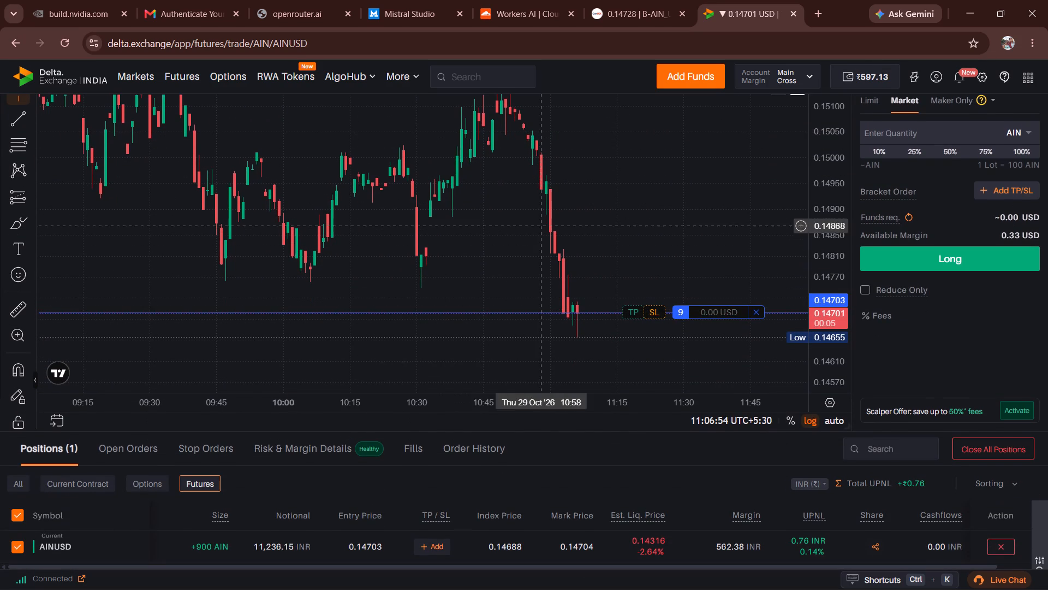
left_click_drag(541, 225, 486, 177)
left_click(652, 0)
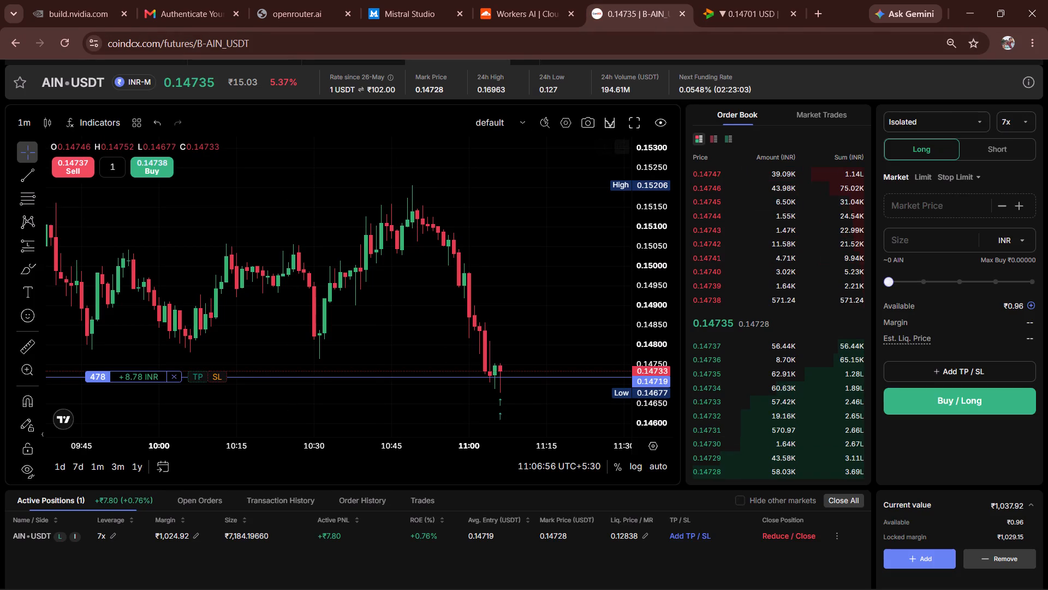
left_click(29, 134)
left_click(777, 0)
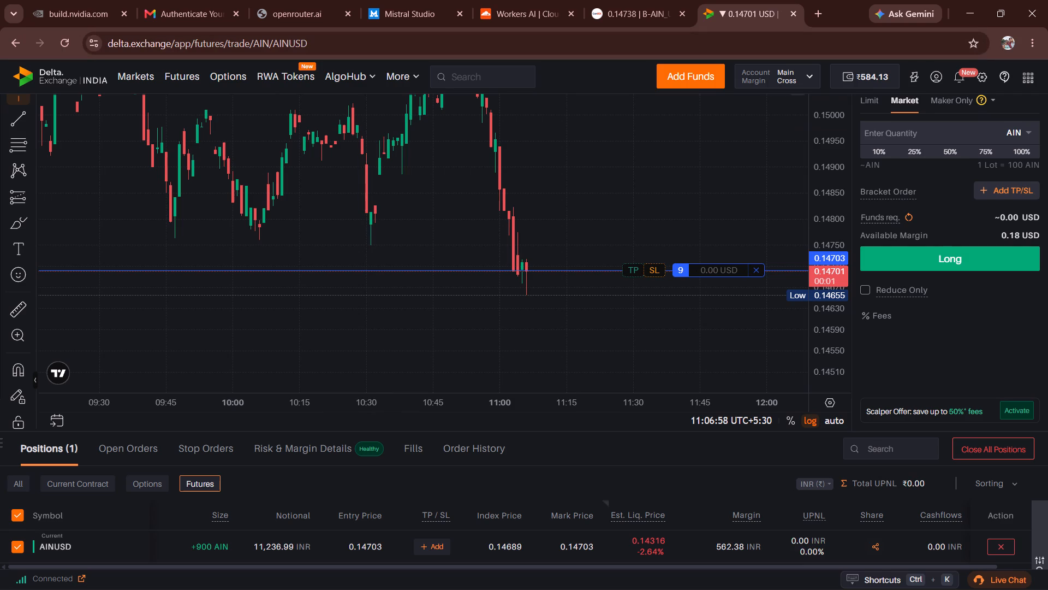
scroll(727, 563, "up", 4)
scroll(723, 556, "down", 4)
scroll(716, 436, "up", 5)
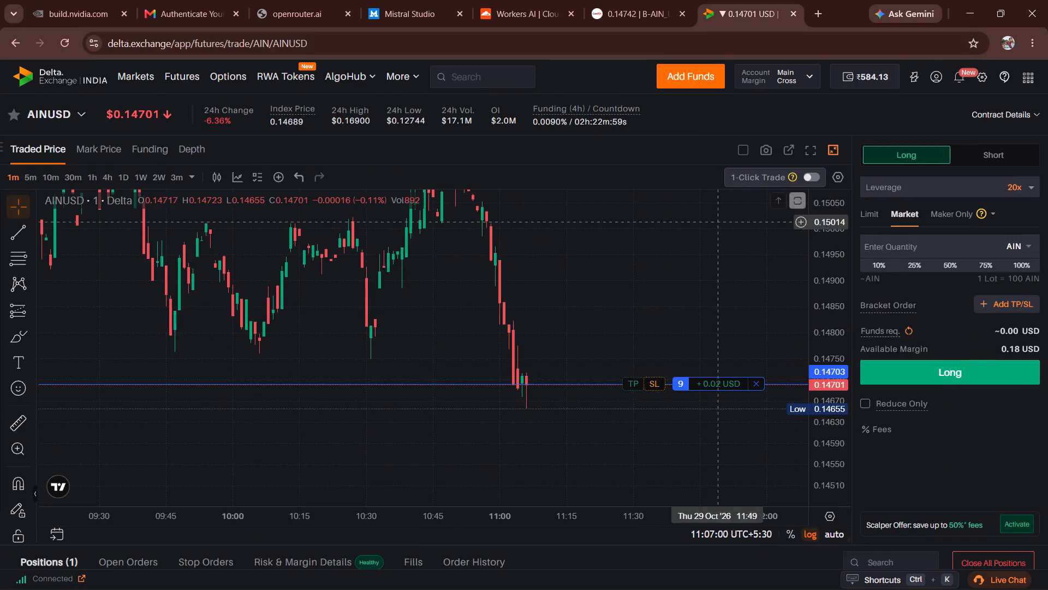
Glance at the CoinDCX AIN-USDT long, then set a take-profit at 0.14821 on the AINUSD long at Delta Exchange.
left_click(682, 0)
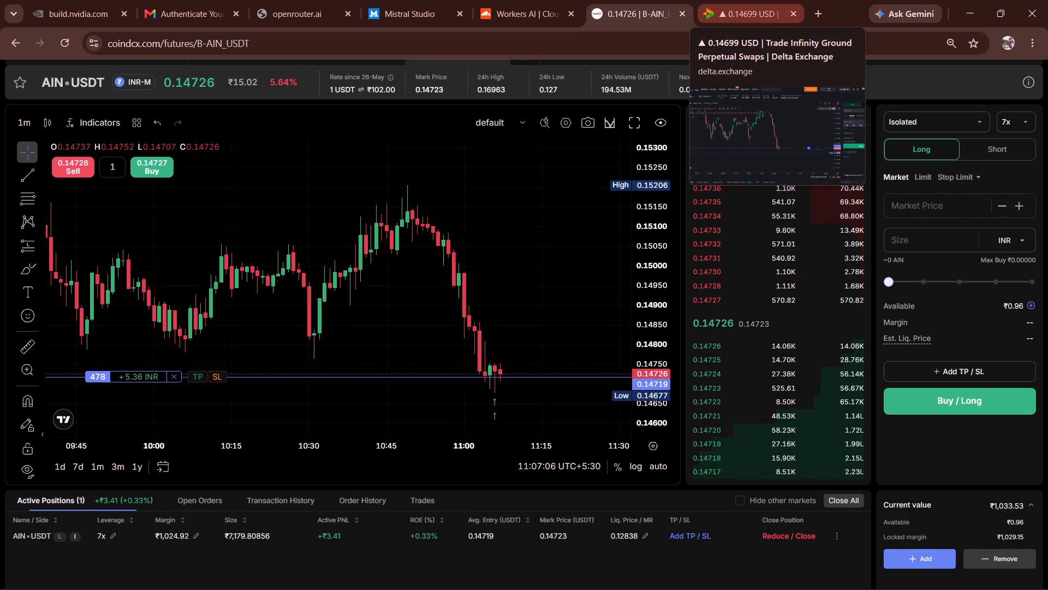
left_click(753, 0)
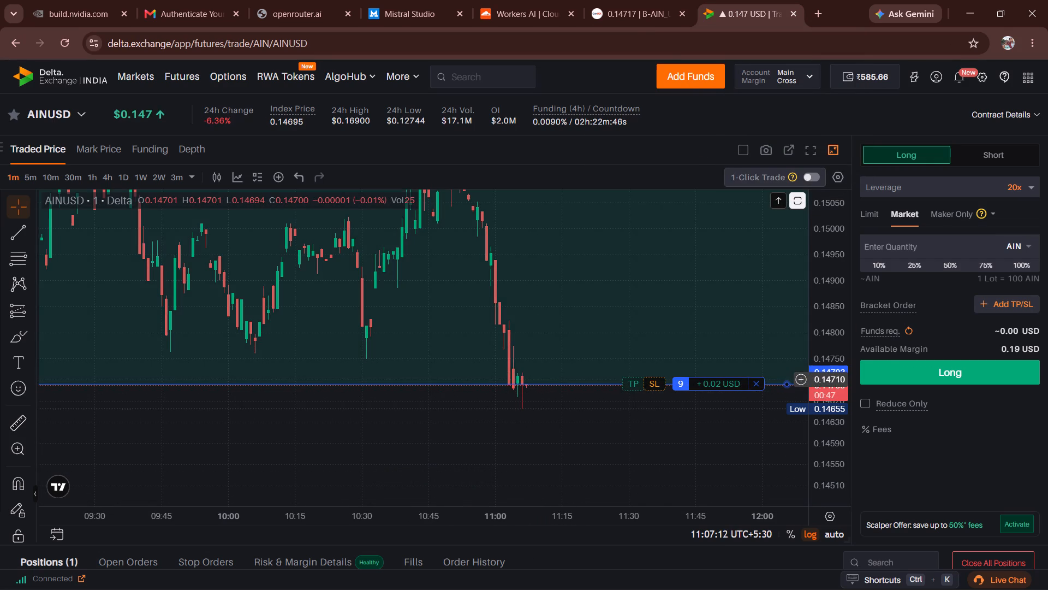
left_click_drag(635, 382, 626, 299)
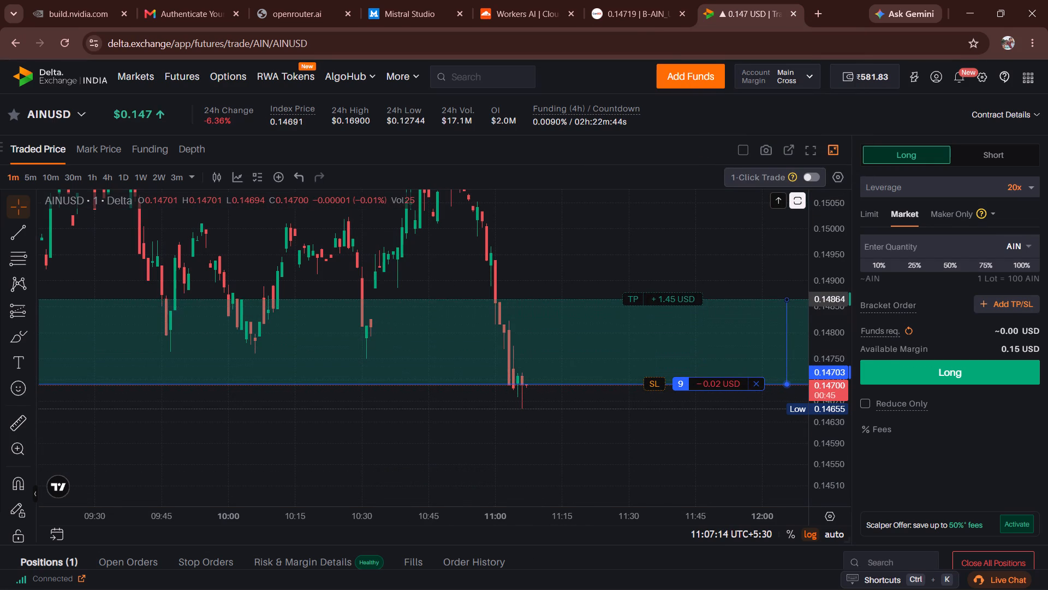
left_click_drag(626, 299, 624, 322)
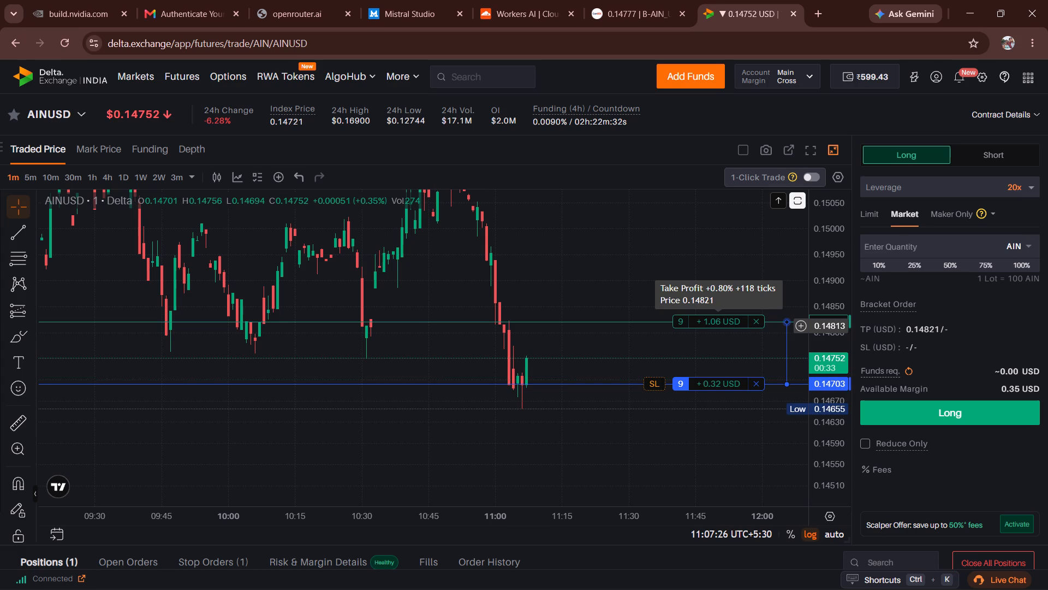
Reload the AINUSD page and examine the open position's profit and take-profit alongside the latest one-minute candles.
scroll(853, 463, "down", 1)
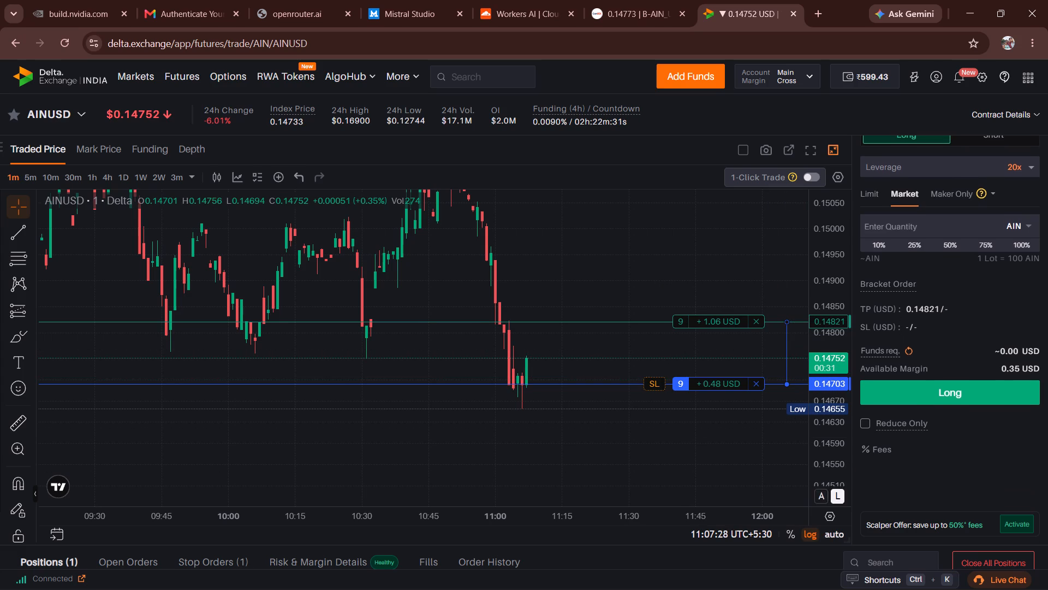
scroll(907, 449, "down", 2)
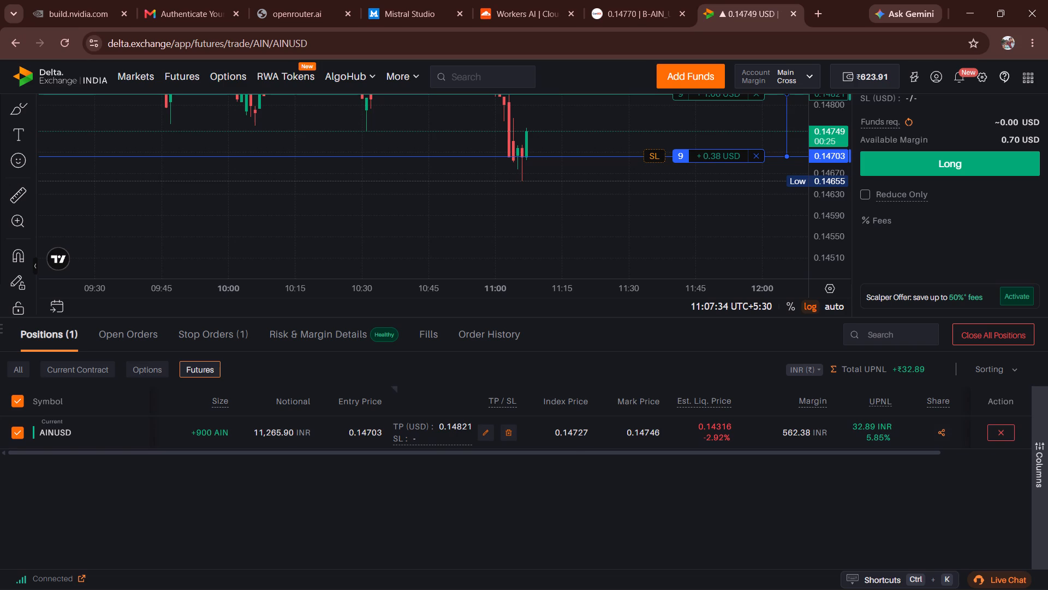
left_click(53, 43)
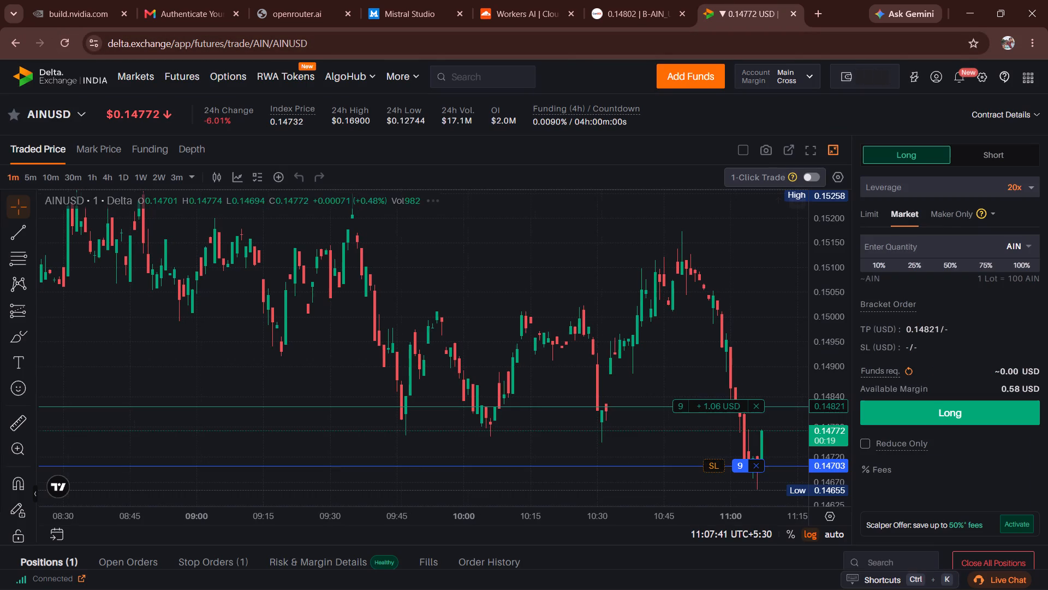
scroll(907, 500, "down", 3)
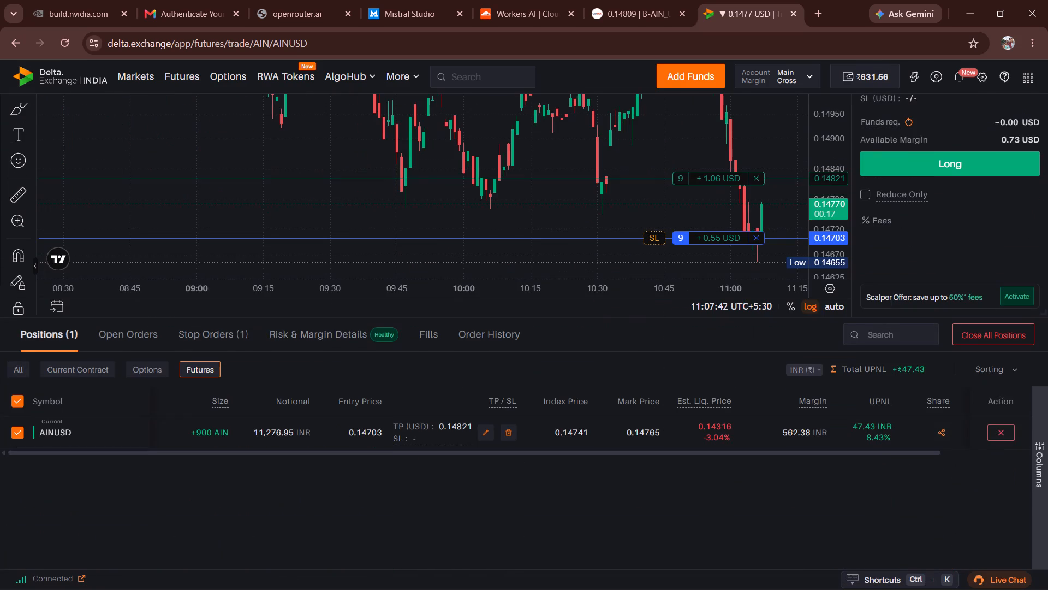
scroll(846, 532, "up", 1)
left_click_drag(586, 323, 537, 313)
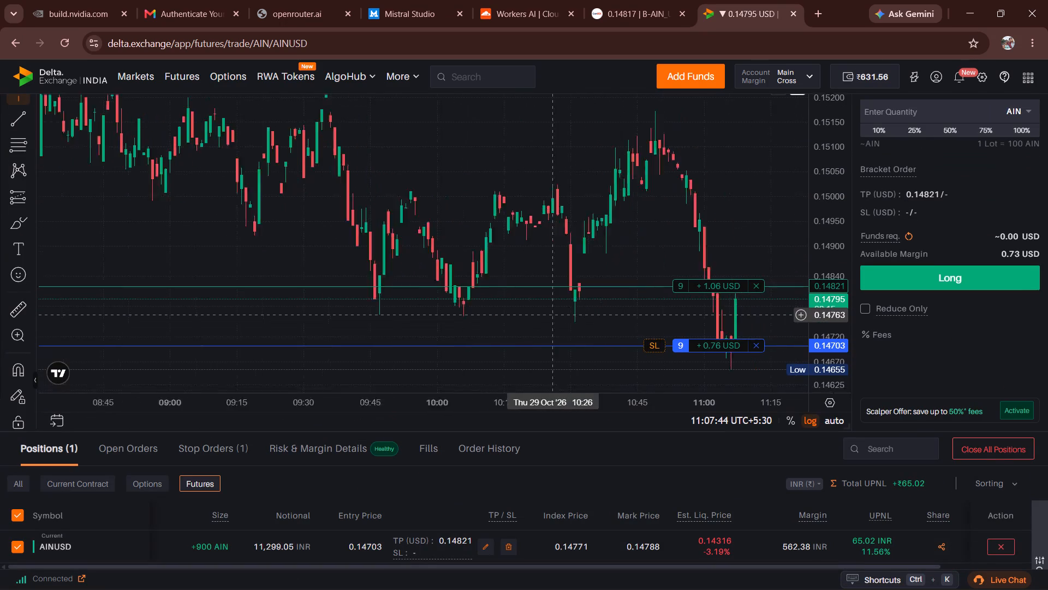
left_click_drag(537, 313, 398, 289)
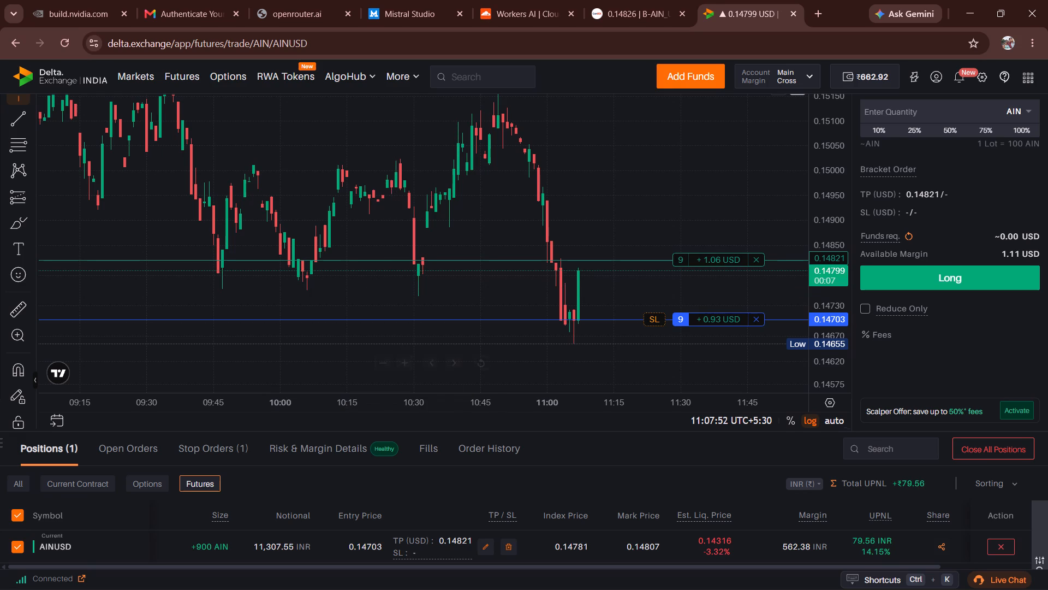
scroll(730, 468, "down", 1)
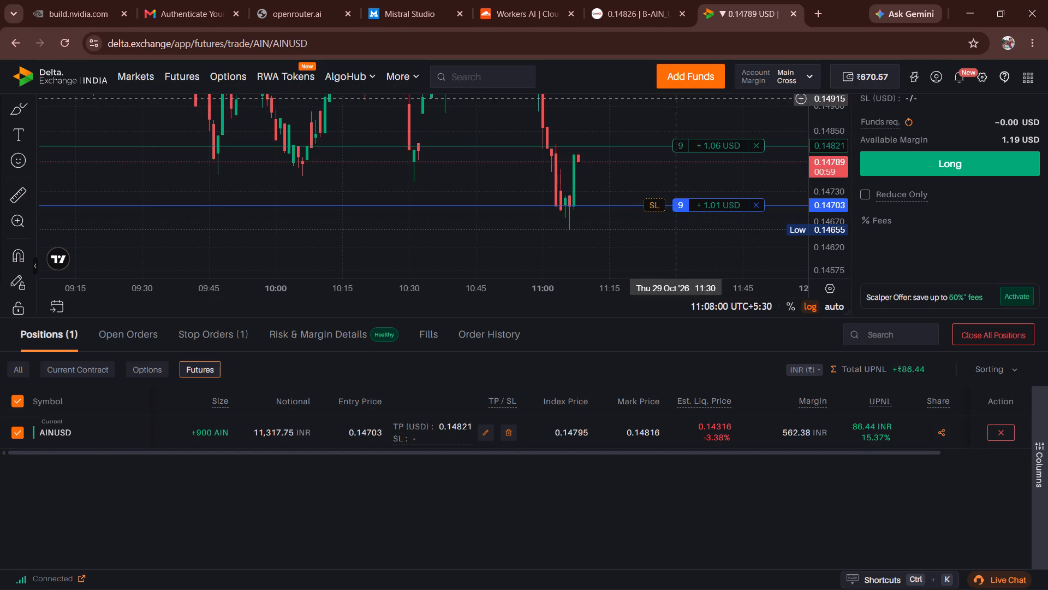
Switch to CoinDCX and examine the open AIN-USDT long's profit alongside the latest one-minute candles.
left_click(680, 0)
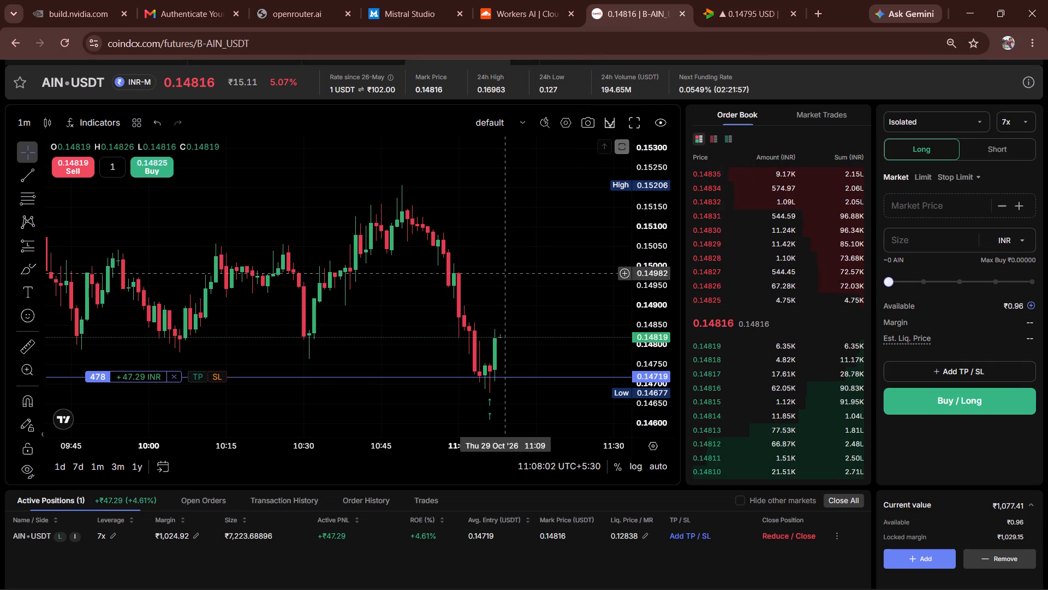
left_click_drag(527, 322, 517, 312)
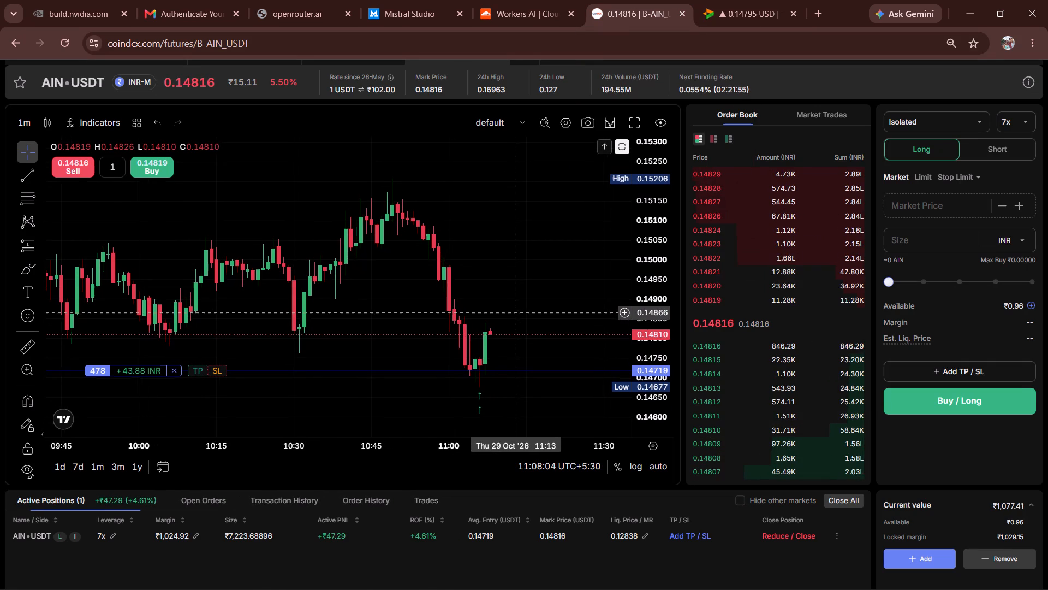
left_click_drag(517, 312, 515, 312)
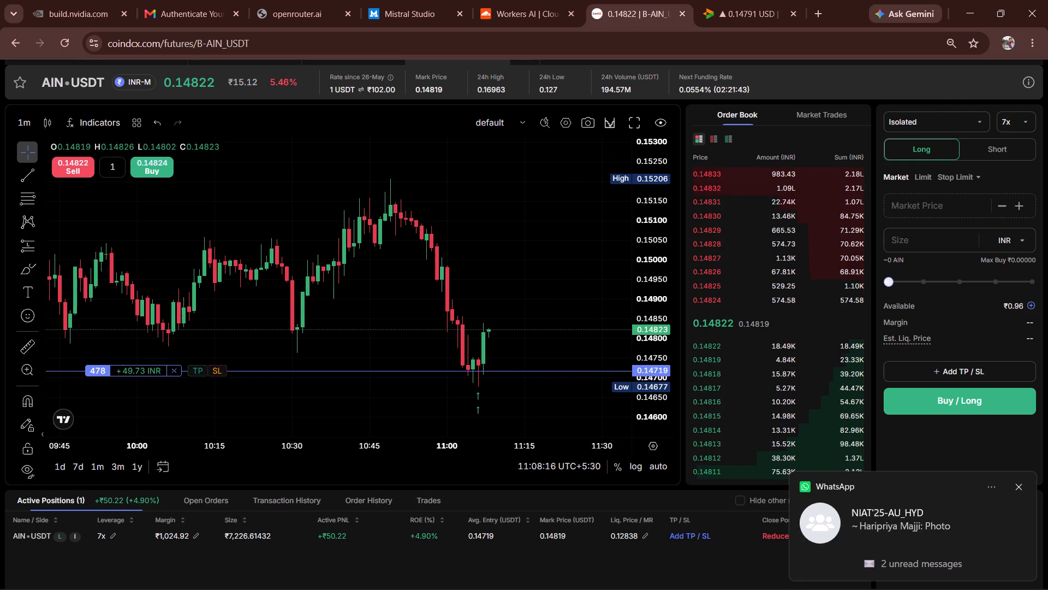
left_click(1022, 485)
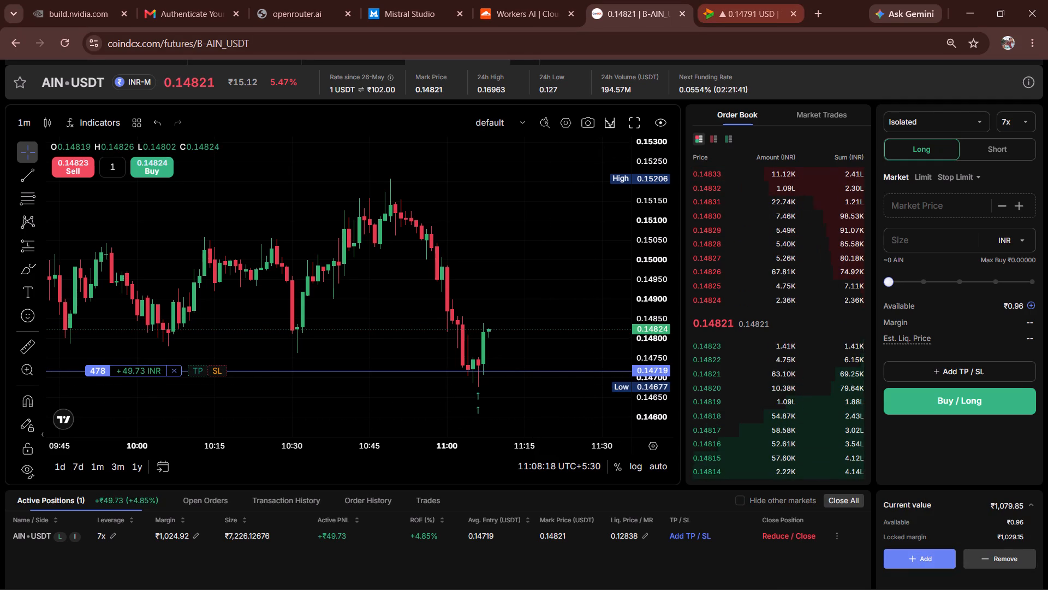
Return to Delta Exchange, reload the AINUSD page and check the long's profit against its take-profit level on the one-minute chart.
left_click(769, 0)
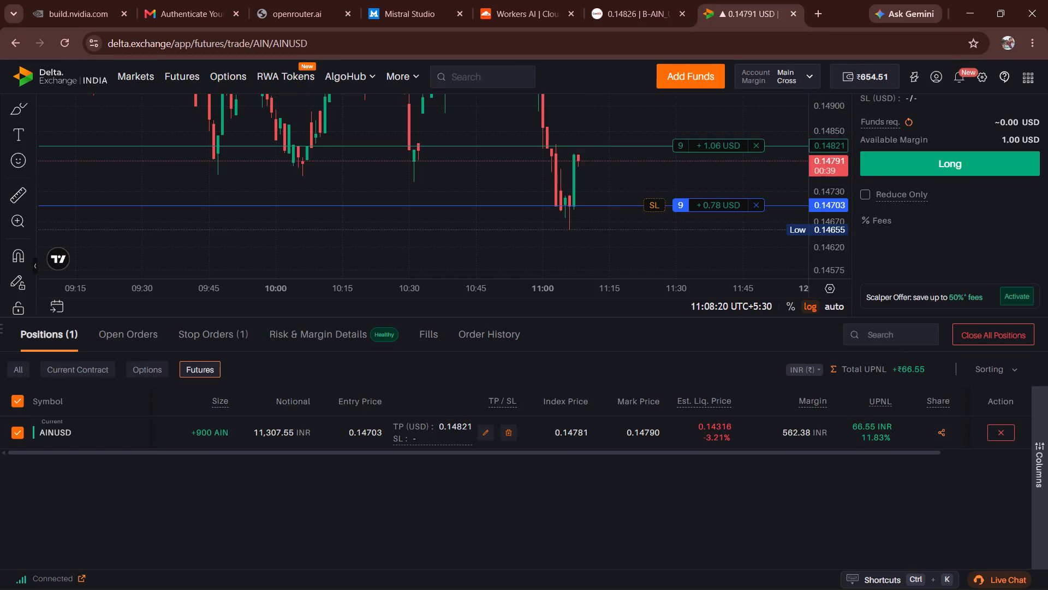
left_click_drag(589, 187, 561, 229)
left_click(58, 42)
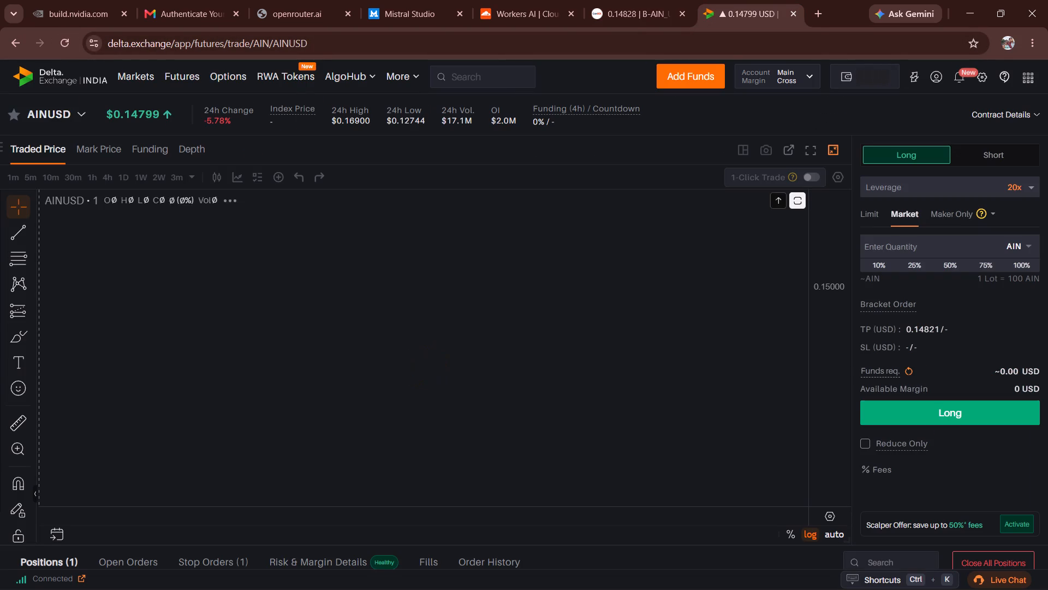
left_click_drag(611, 336, 593, 332)
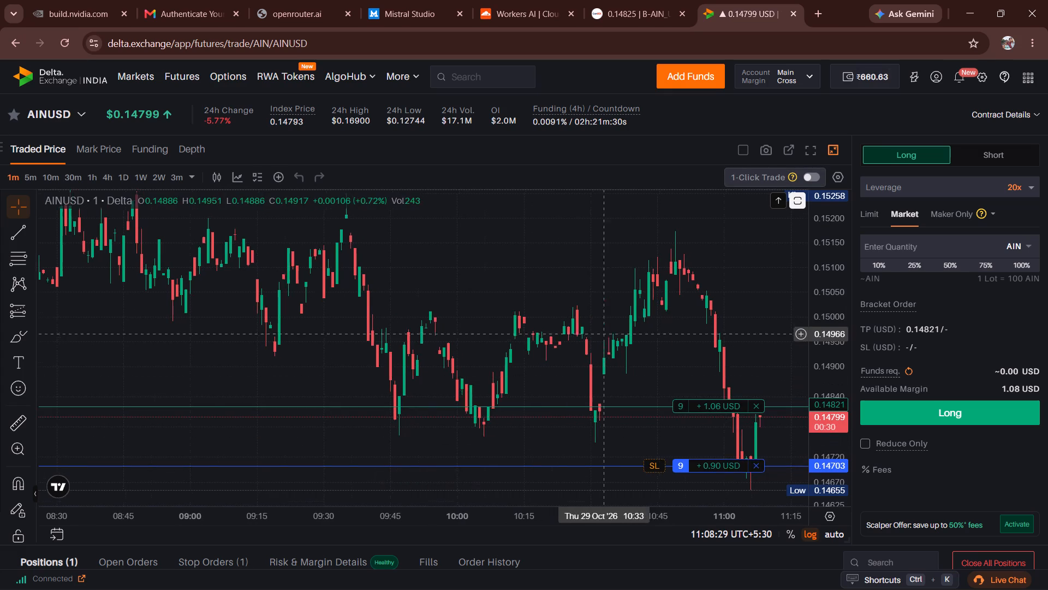
Monitor the AINUSD one-minute chart against the take-profit and entry lines, and review the position's unrealised profit.
left_click_drag(593, 332, 463, 310)
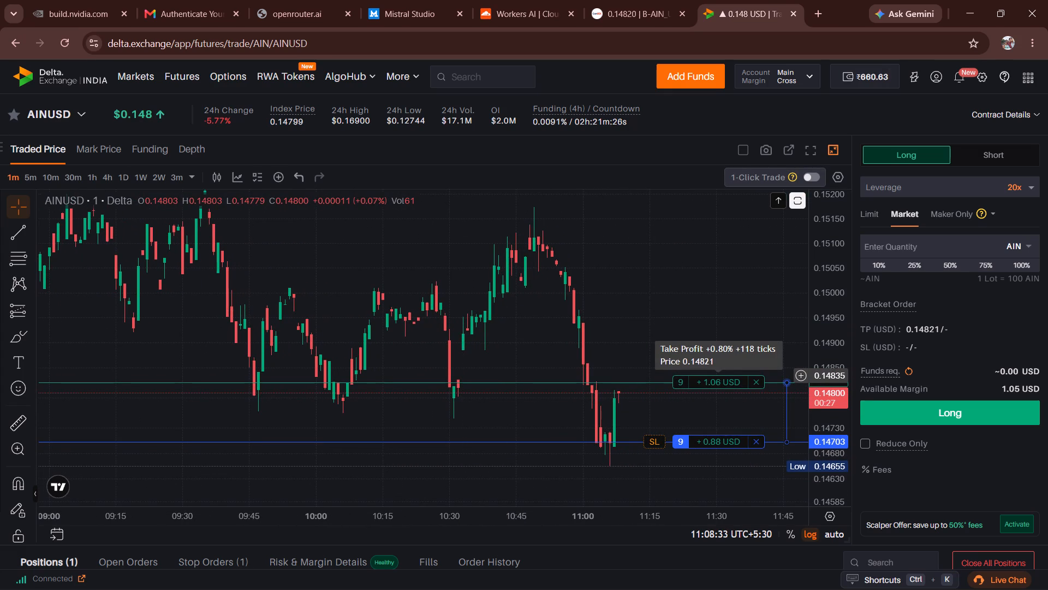
scroll(925, 523, "down", 2)
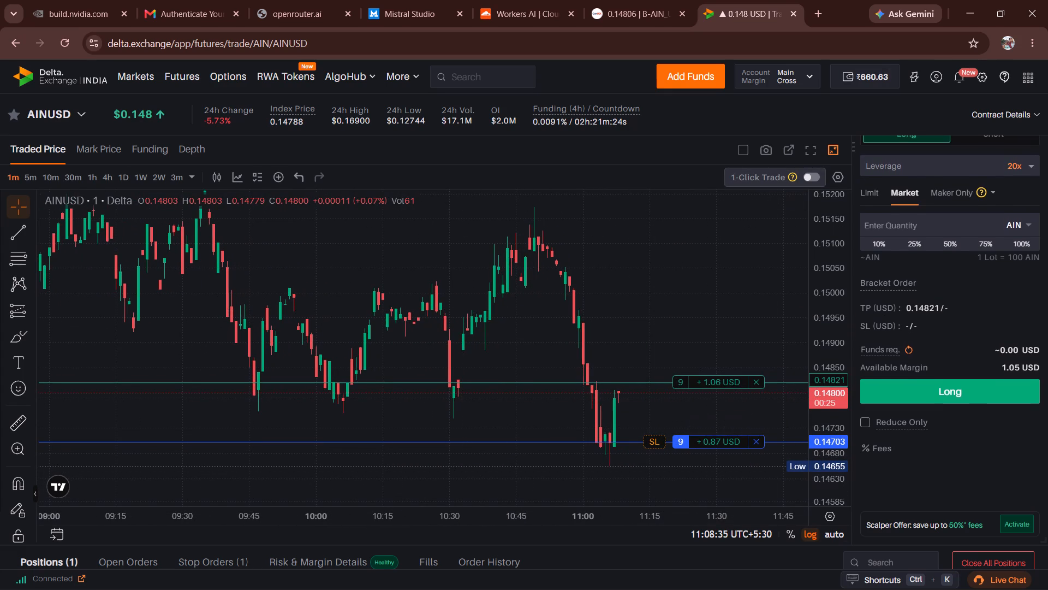
scroll(1013, 476, "up", 1)
scroll(1013, 476, "down", 2)
scroll(844, 547, "down", 2)
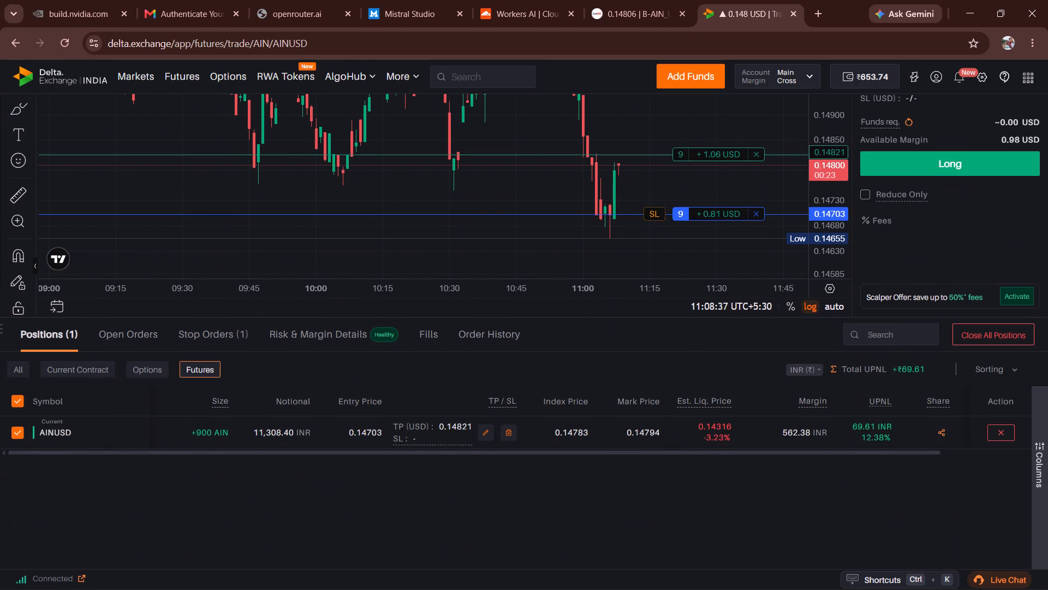
scroll(698, 553, "up", 1)
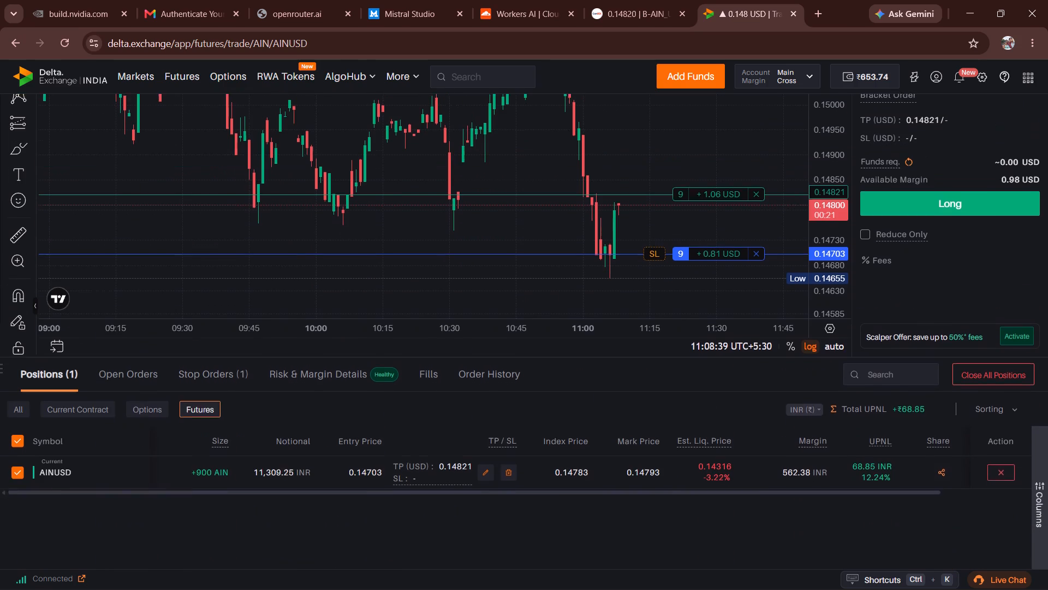
scroll(720, 505, "down", 1)
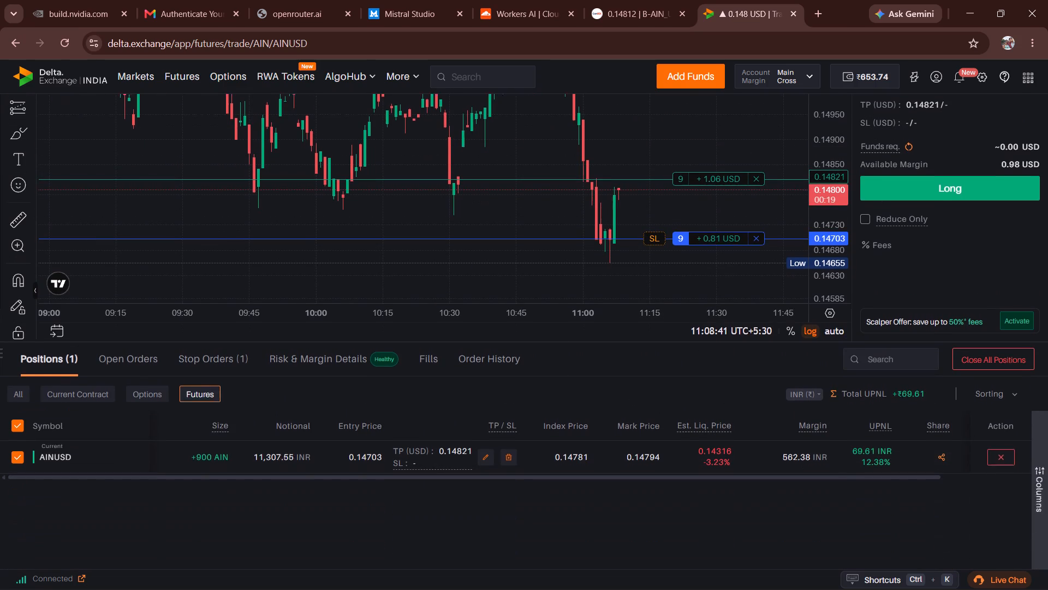
scroll(637, 521, "up", 1)
scroll(52, 132, "up", 1)
Reload the AINUSD page, check the AIN-USDT long on CoinDCX, and re-examine the Delta Exchange chart and position.
left_click(56, 46)
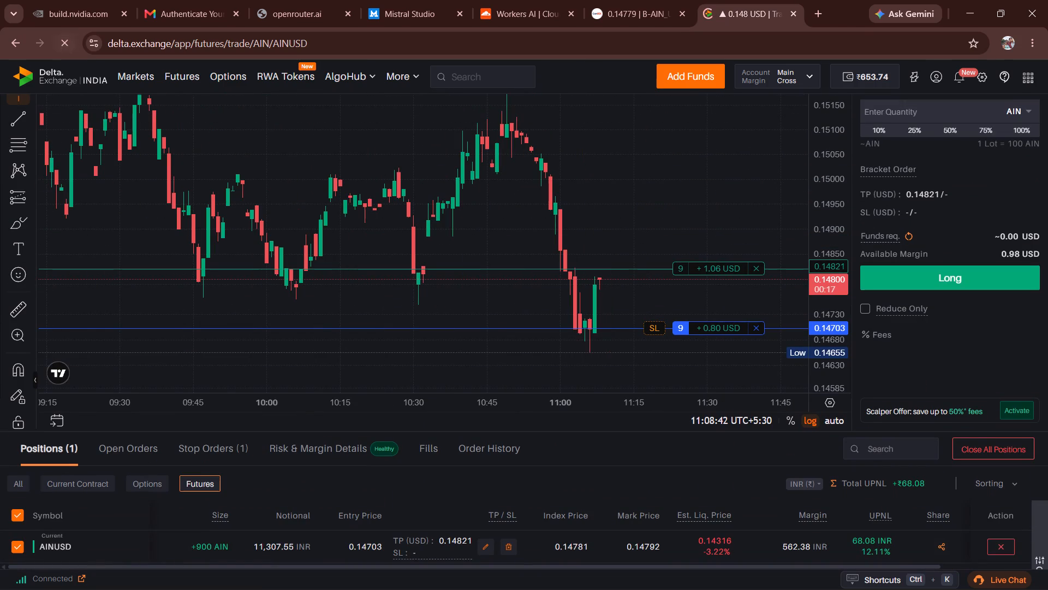
left_click(676, 0)
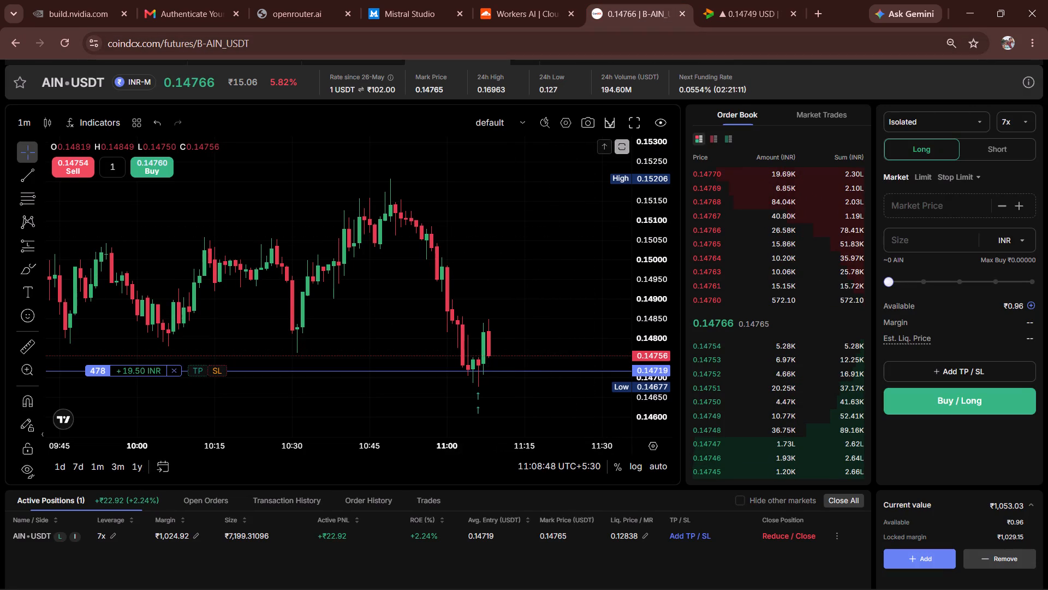
left_click(727, 0)
left_click_drag(522, 344, 255, 258)
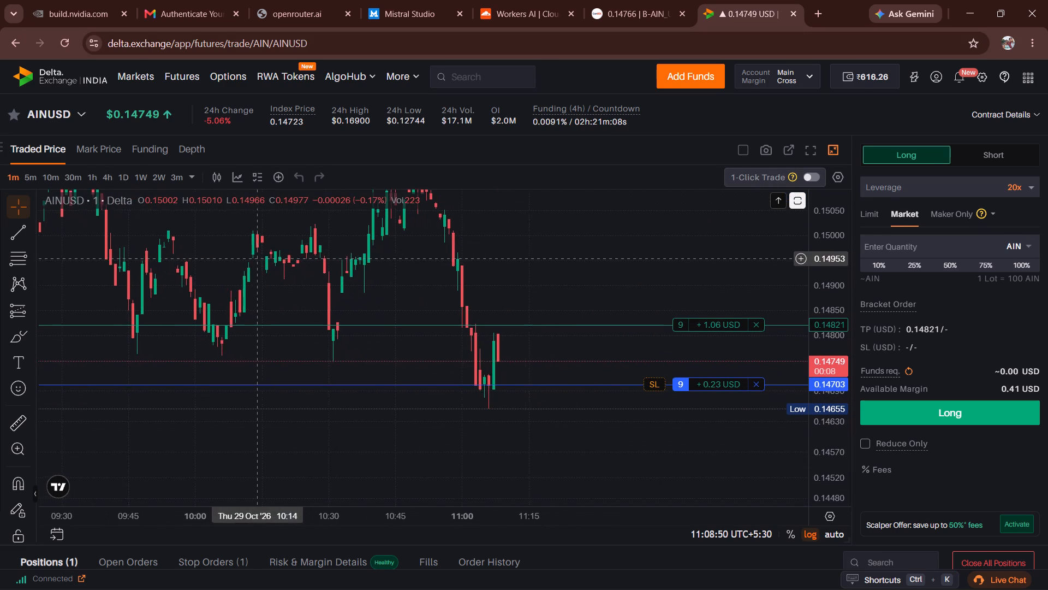
left_click_drag(255, 258, 254, 257)
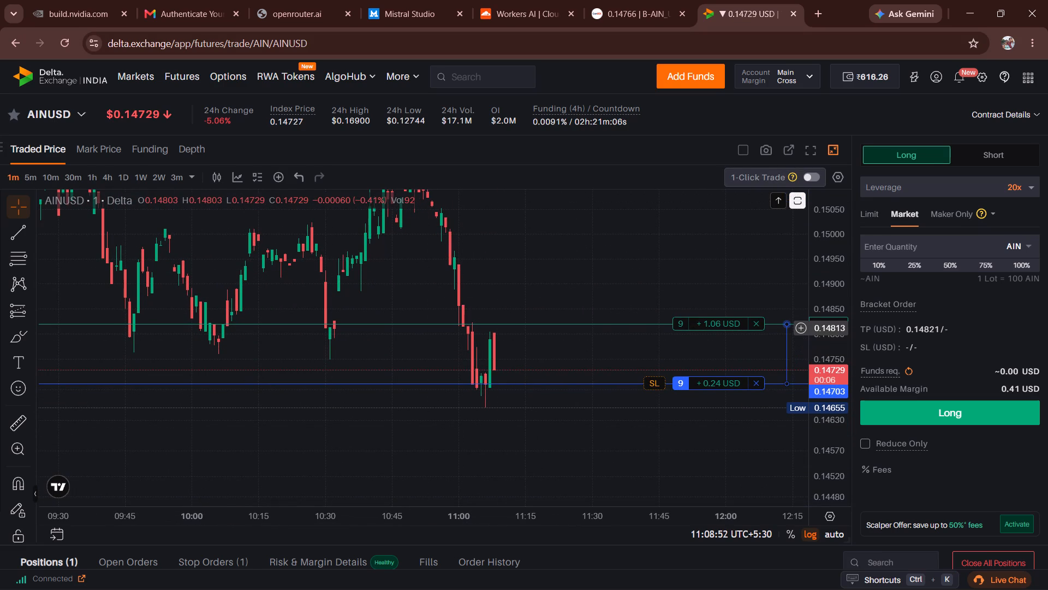
scroll(718, 562, "down", 2)
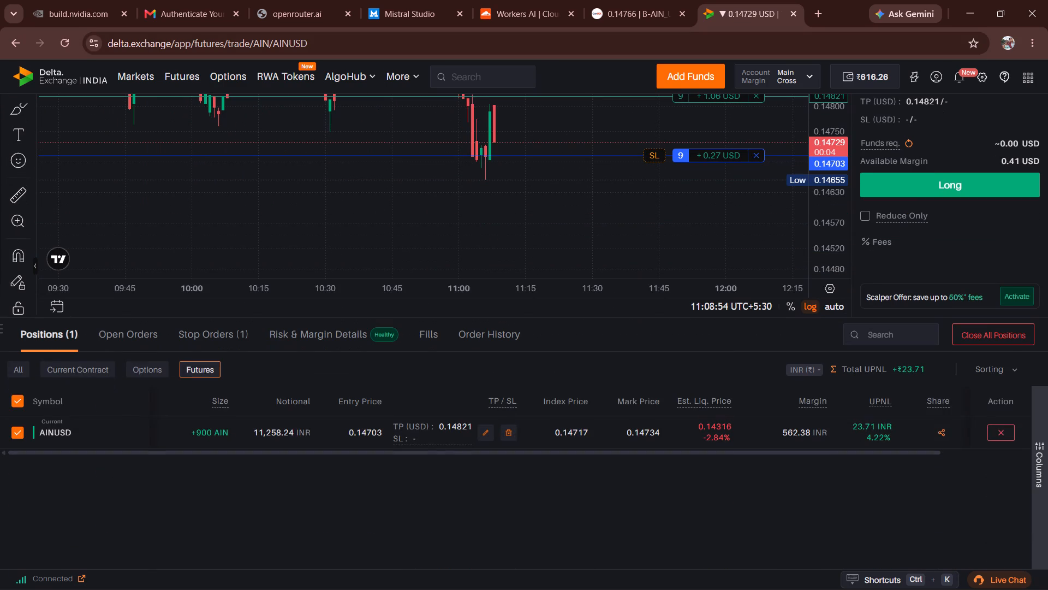
scroll(714, 527, "up", 1)
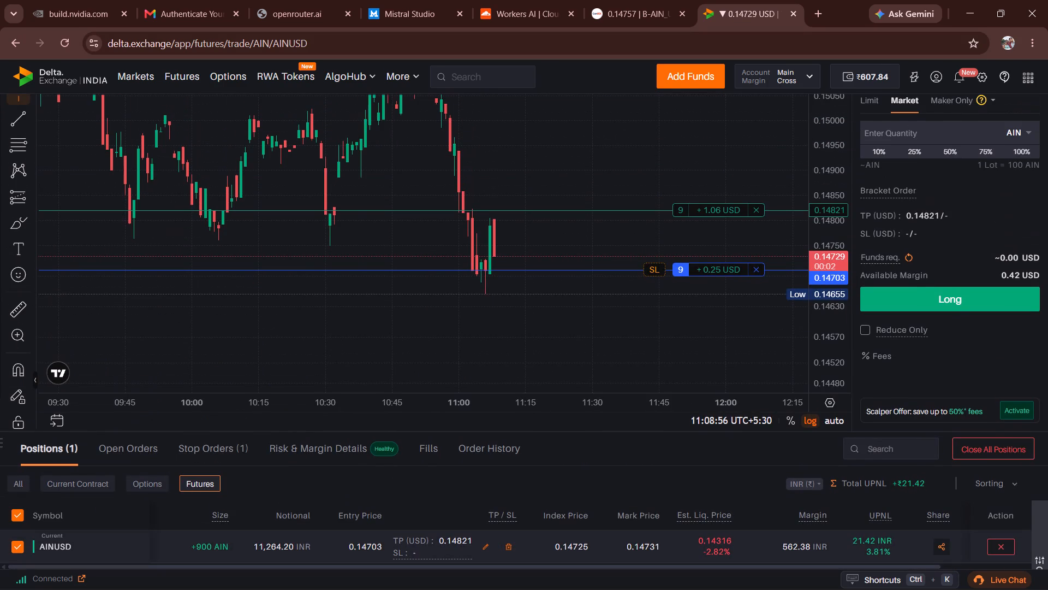
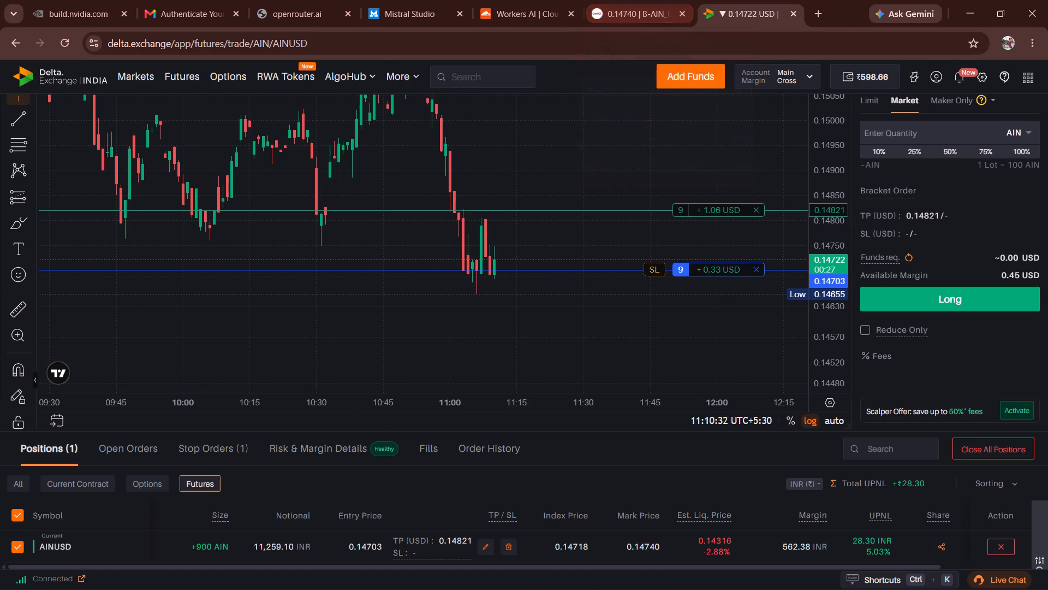
Reload the AINUSD page, check the AIN-USDT long on CoinDCX, and re-examine the AINUSD one-minute chart on Delta Exchange.
left_click(57, 40)
left_click(660, 0)
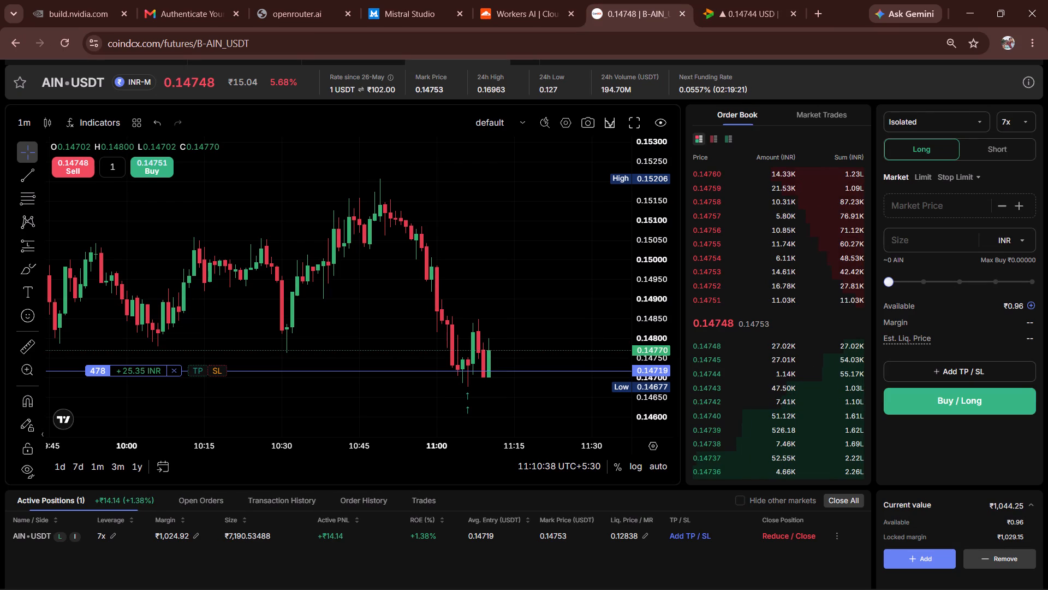
left_click(762, 0)
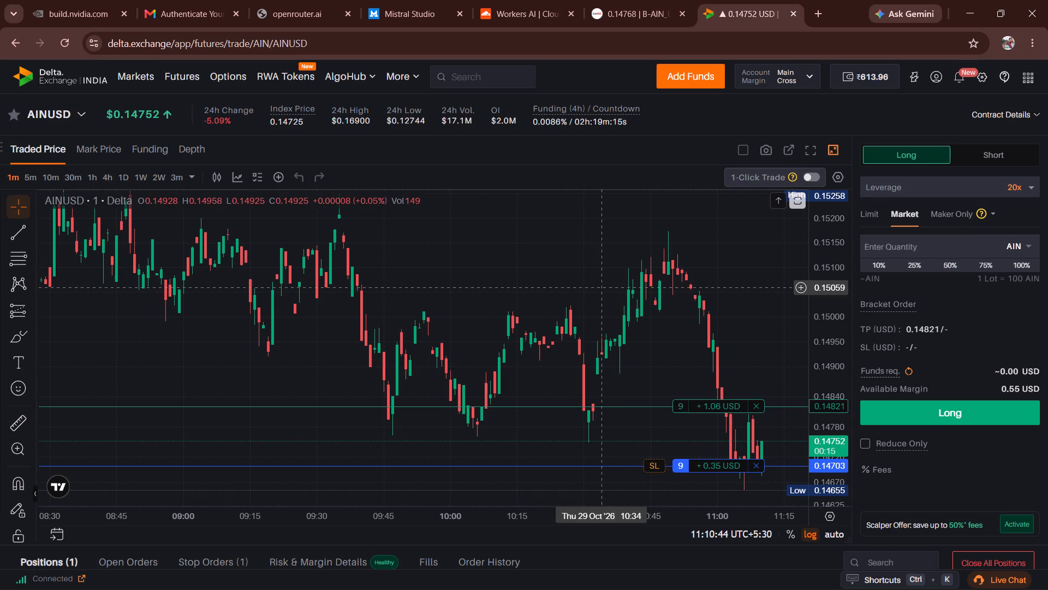
left_click_drag(604, 287, 352, 188)
Switch to CoinDCX and set a take-profit at 0.14824 on the AIN-USDT long from its position line on the chart.
left_click(655, 0)
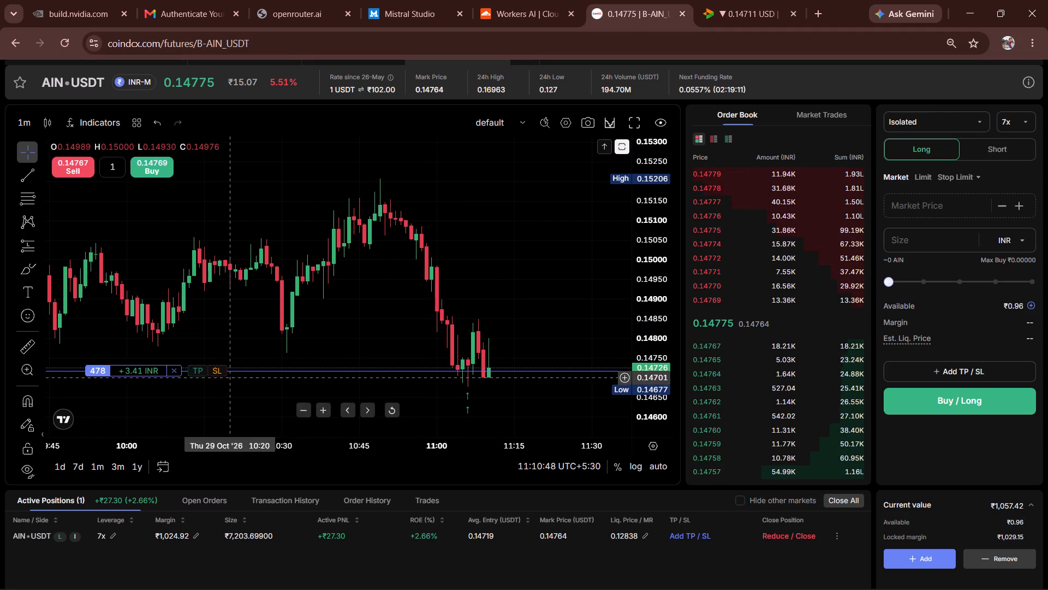
left_click_drag(188, 370, 211, 302)
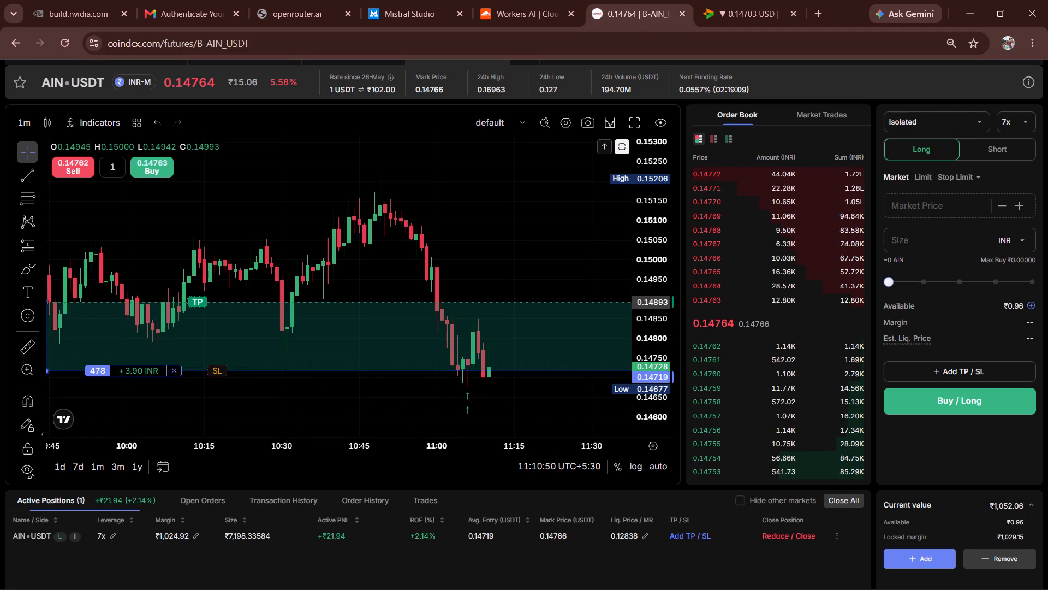
left_click_drag(211, 302, 236, 261)
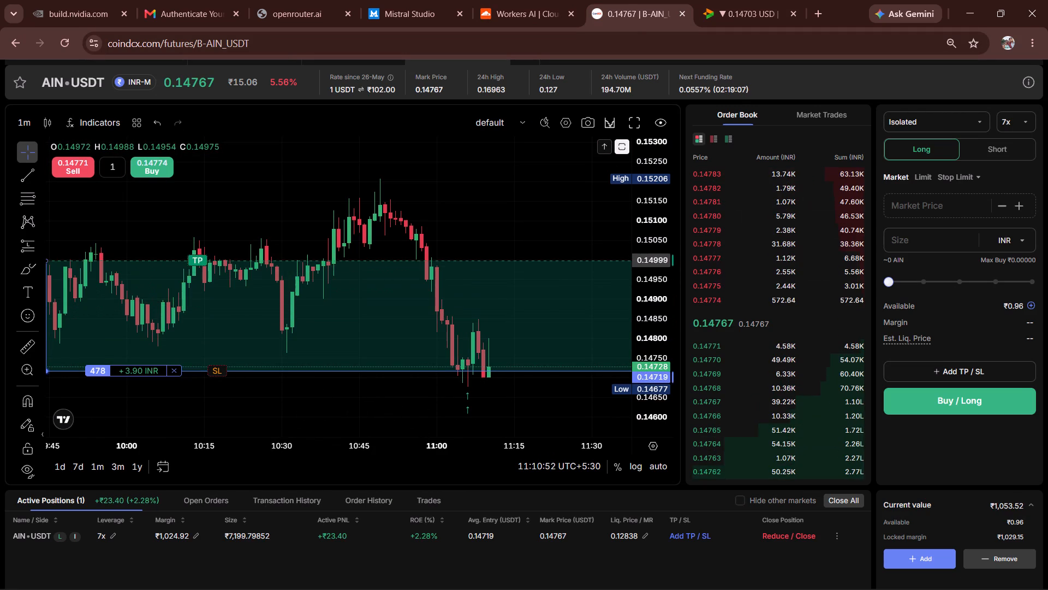
left_click_drag(236, 261, 236, 267)
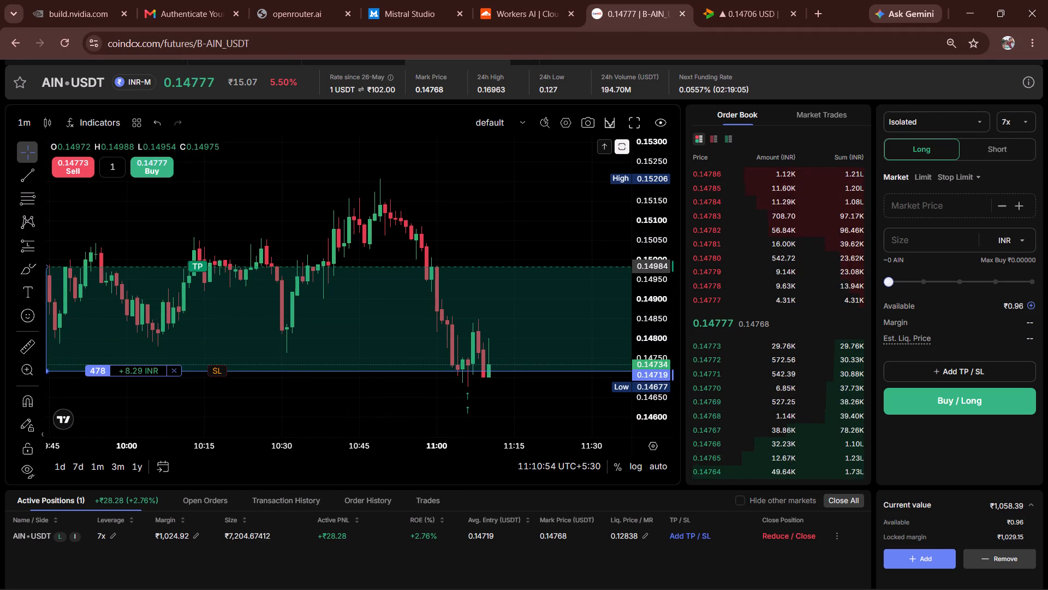
left_click_drag(236, 267, 235, 329)
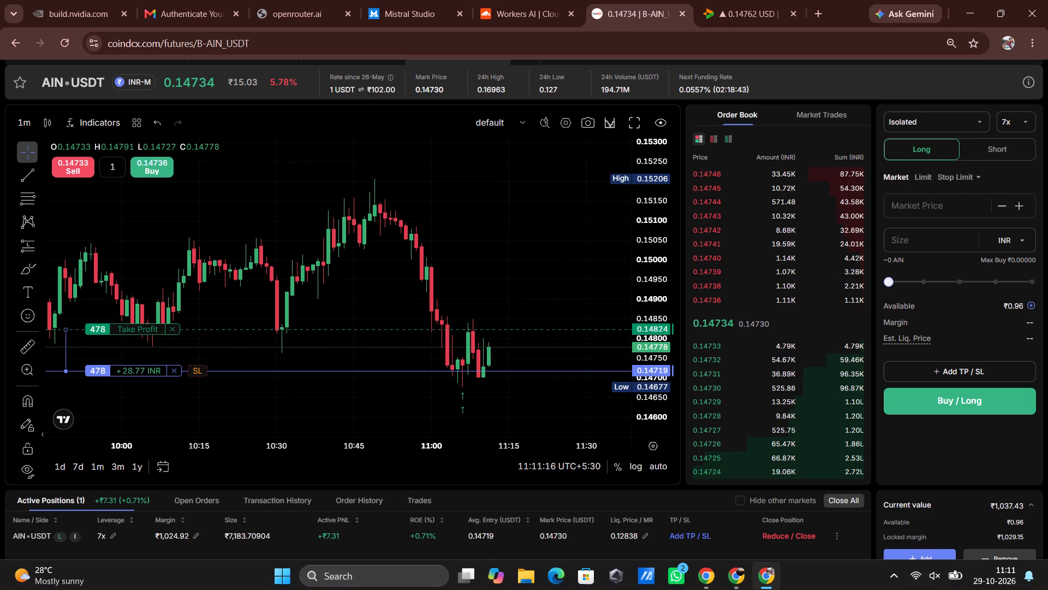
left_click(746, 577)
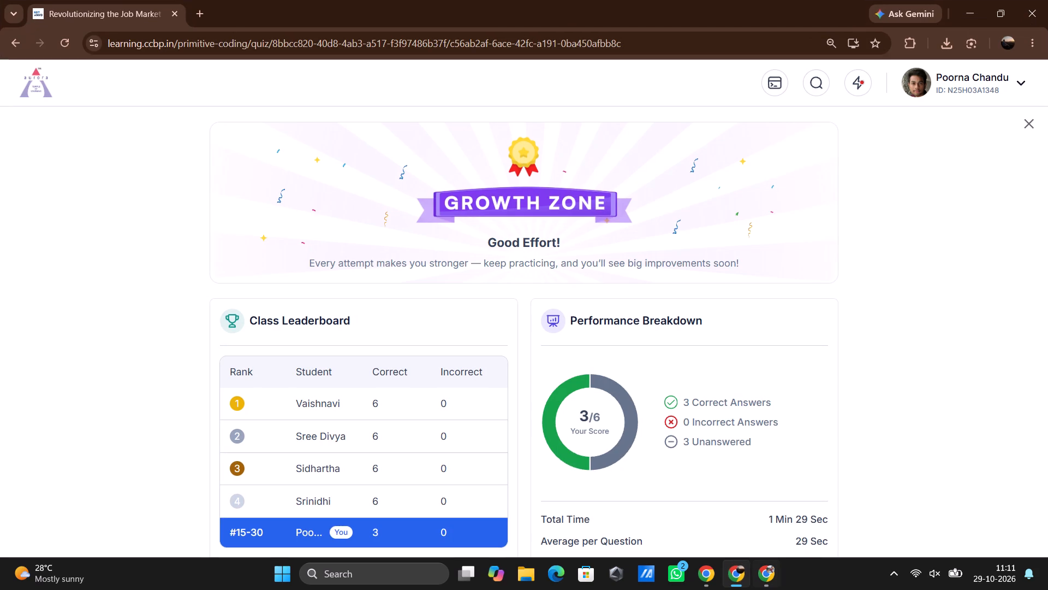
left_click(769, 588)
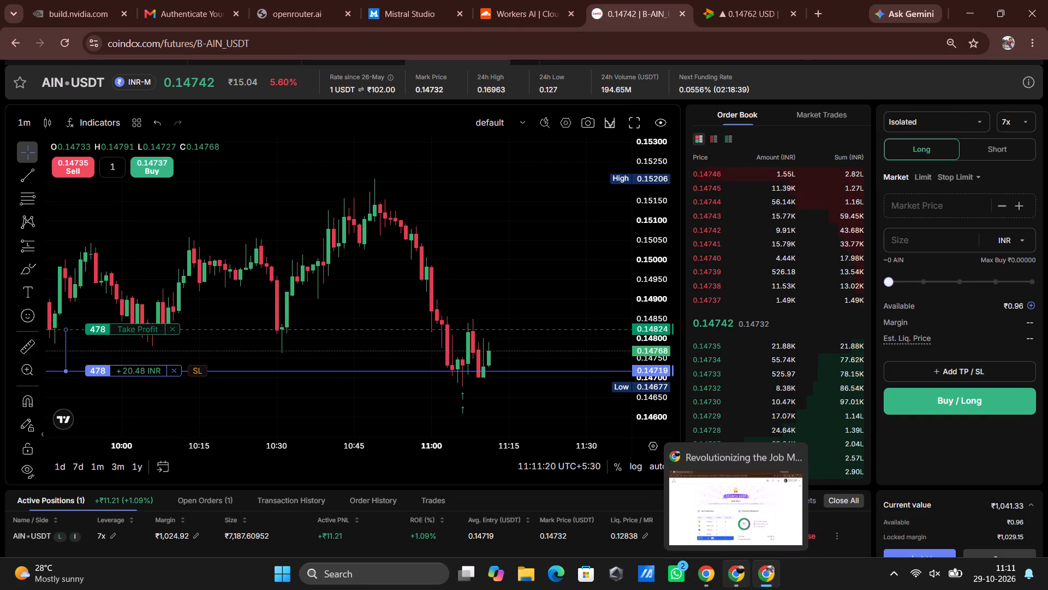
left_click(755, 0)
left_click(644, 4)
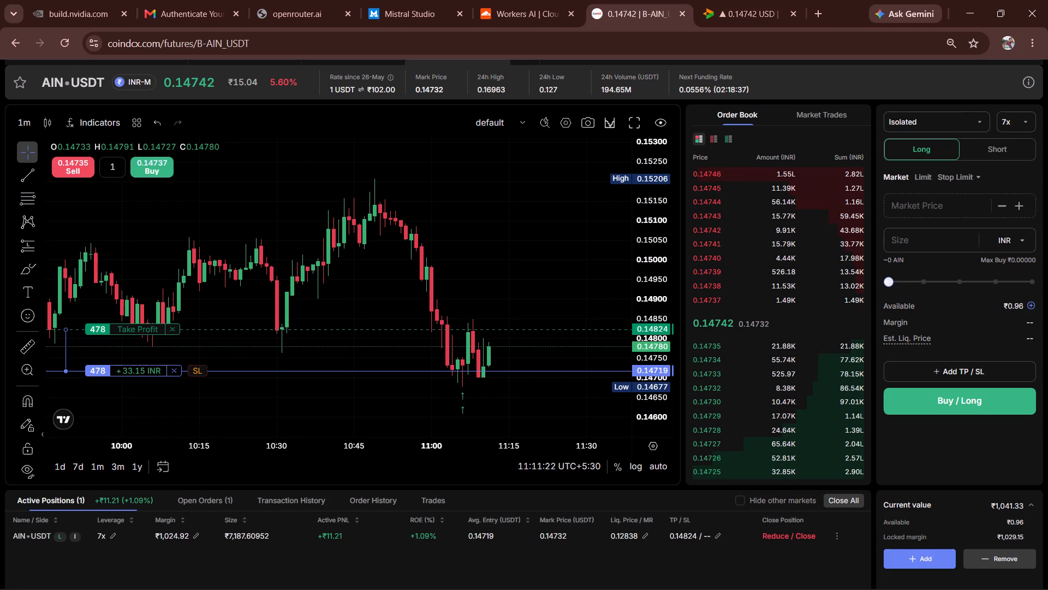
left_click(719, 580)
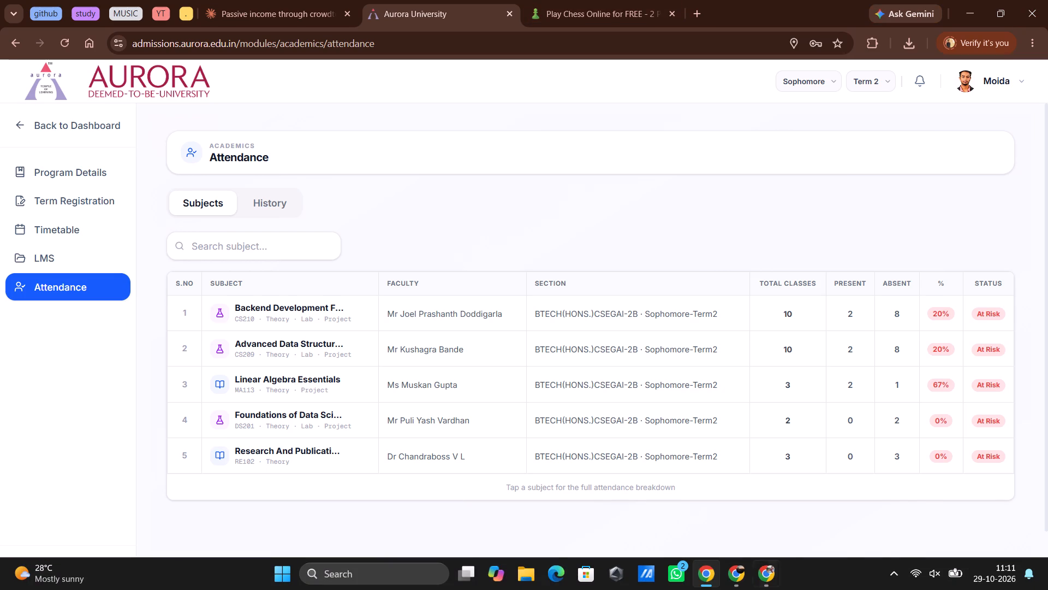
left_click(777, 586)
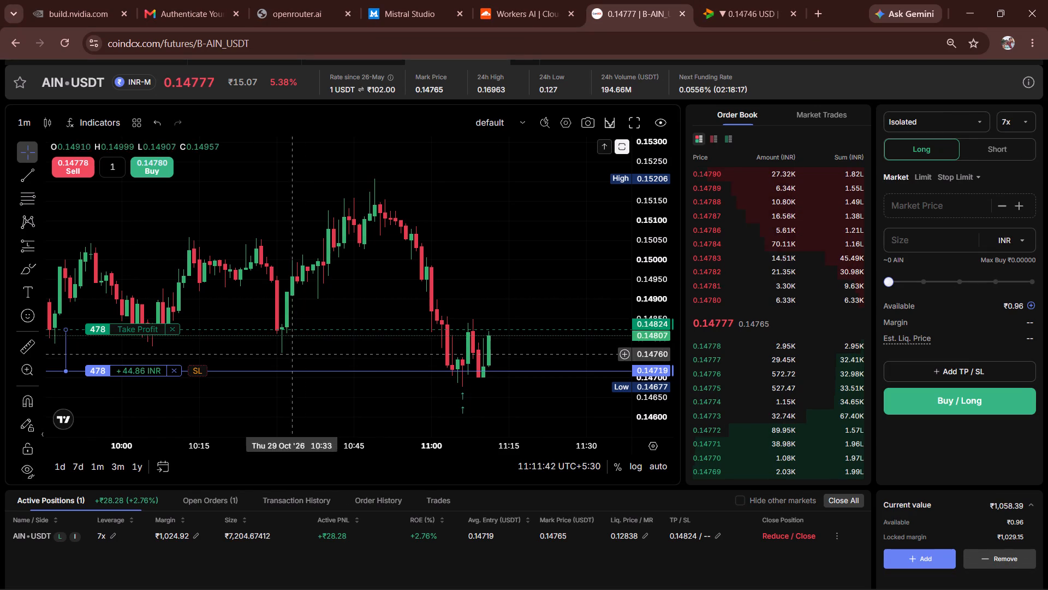
Raise the take-profit on the CoinDCX AIN-USDT long to 0.14982.
left_click_drag(120, 332, 116, 322)
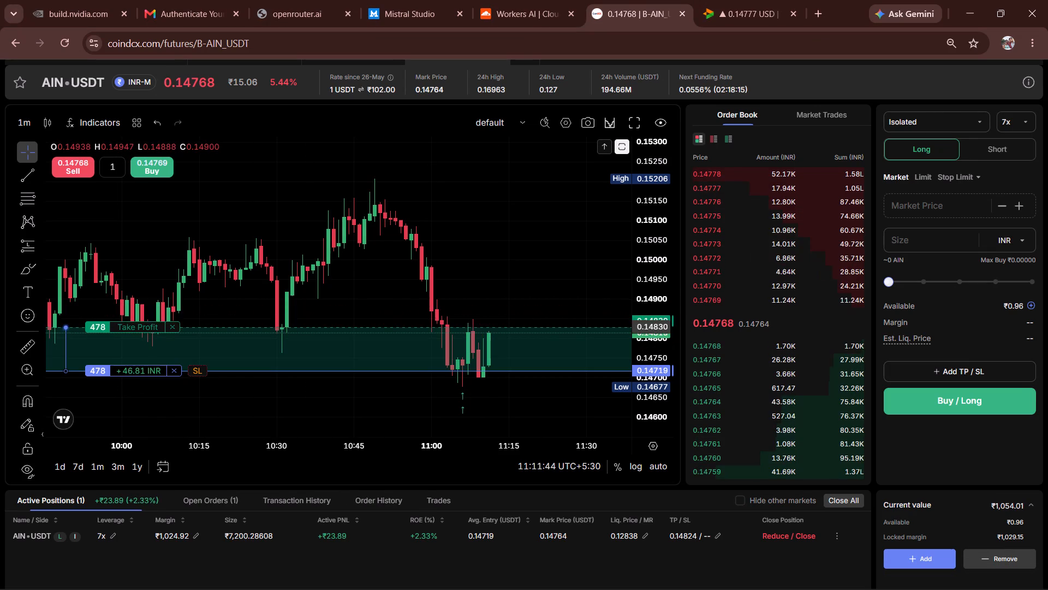
left_click_drag(116, 322, 105, 267)
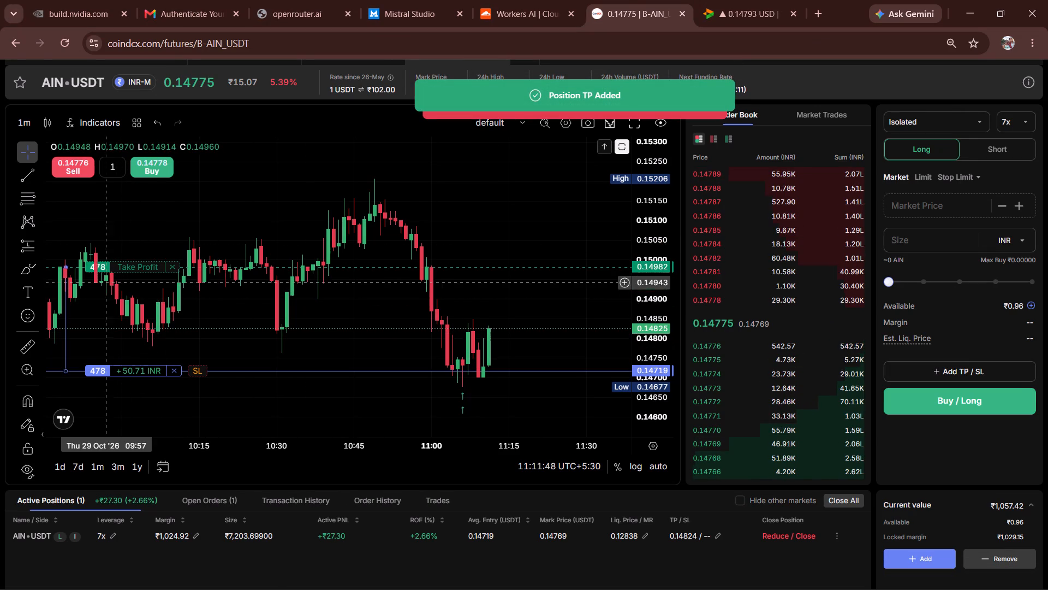
Reload the AINUSD page on Delta Exchange, review the latest candles against the take-profit and entry lines, and minimize the trading window.
left_click(718, 0)
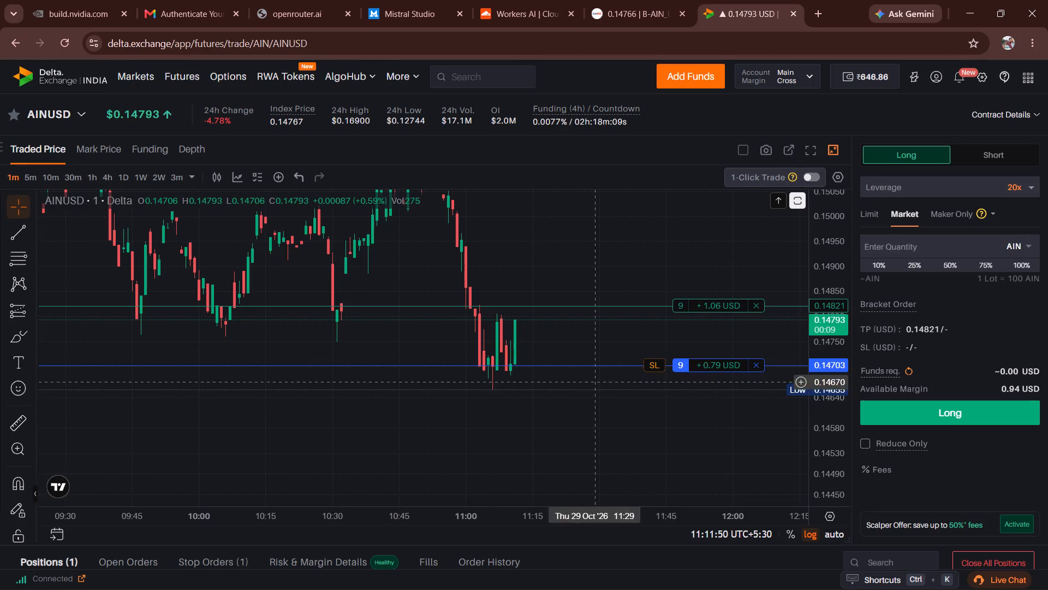
left_click(64, 49)
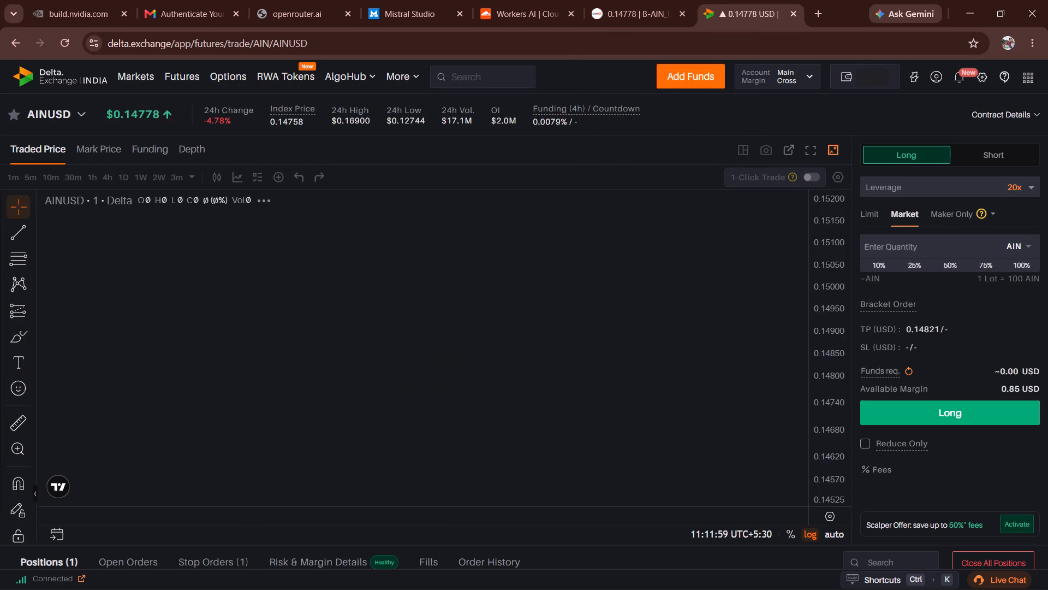
left_click_drag(644, 251, 508, 251)
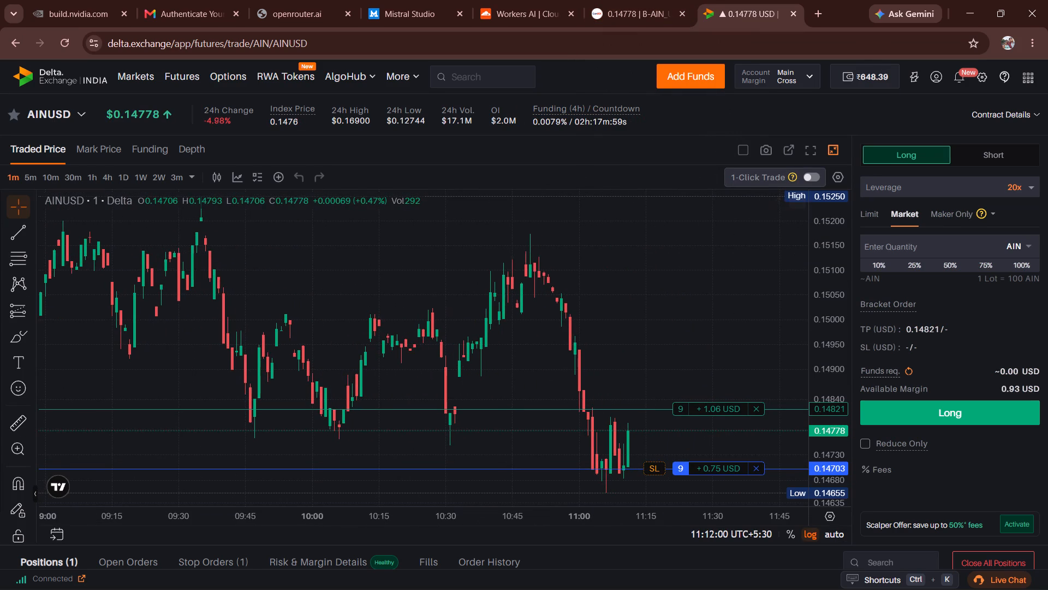
left_click(960, 0)
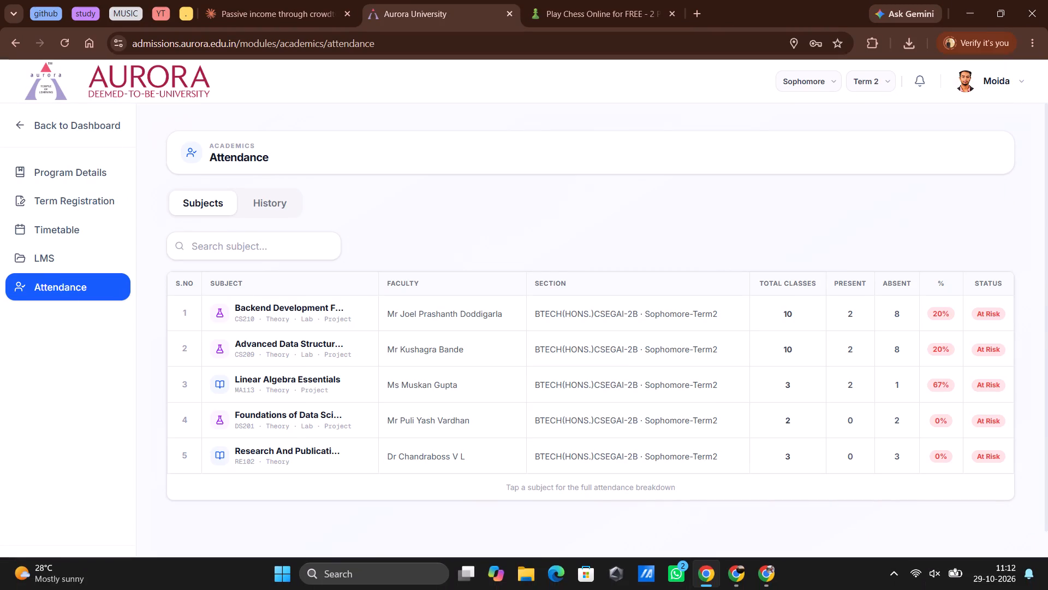
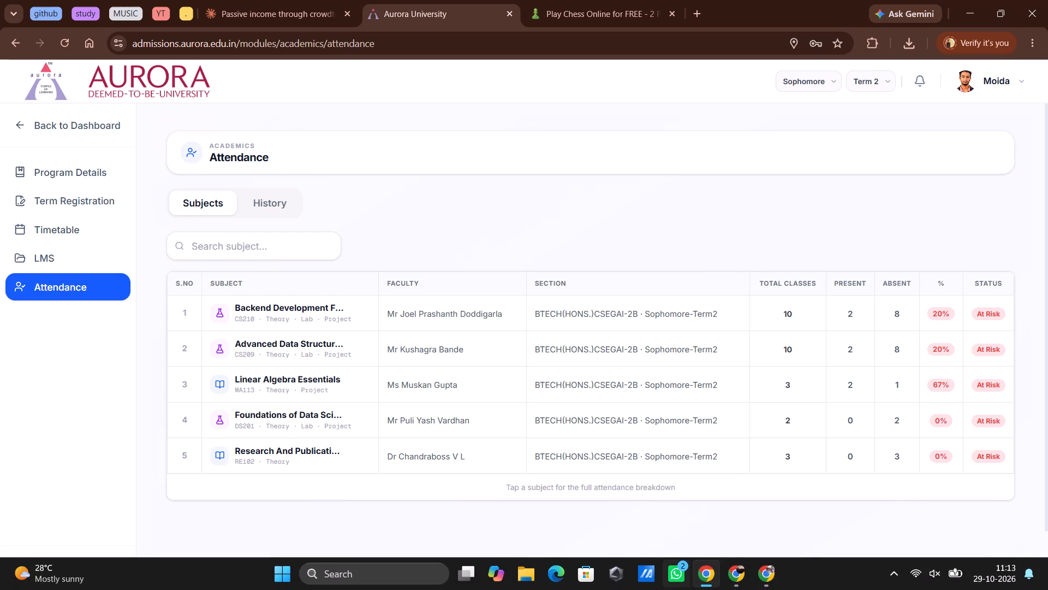
Reopen the trading window, switch from Delta Exchange to CoinDCX, and lower the take-profit on the AIN-USDT long to 0.14840.
left_click(772, 563)
left_click_drag(608, 337, 459, 228)
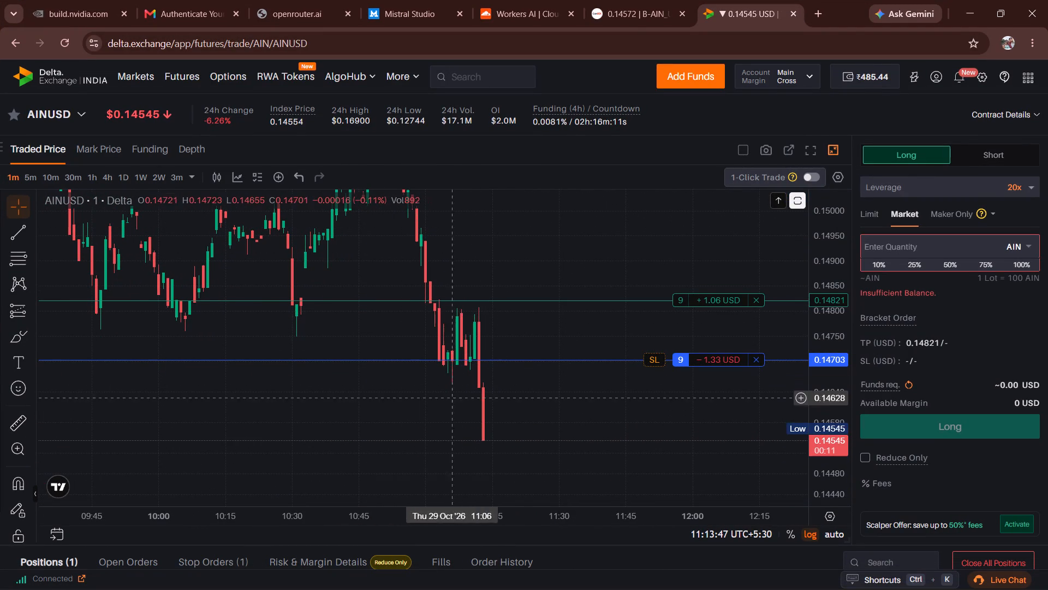
left_click(642, 0)
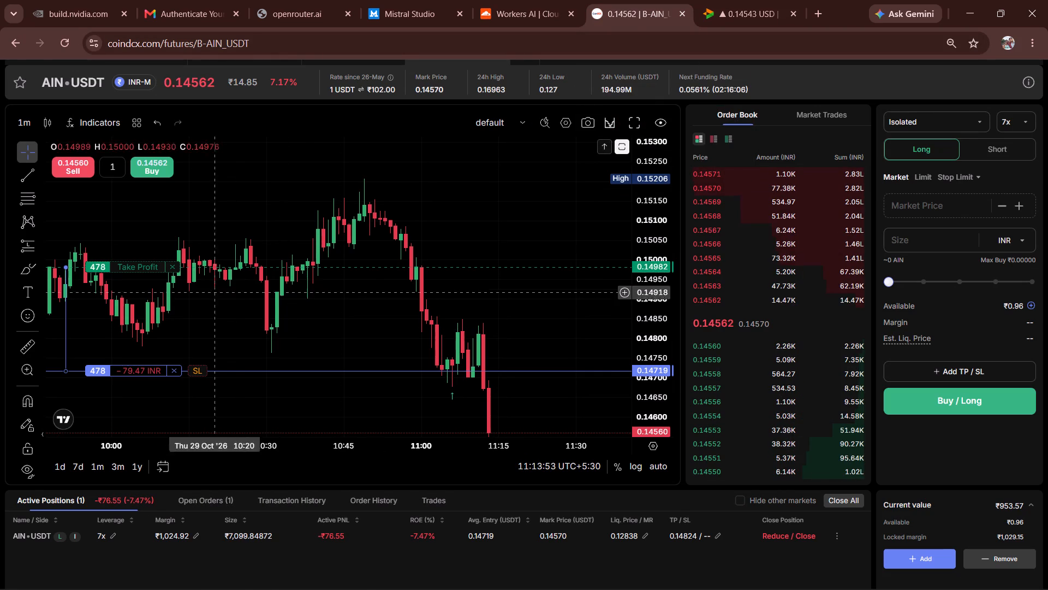
left_click_drag(133, 259, 130, 279)
left_click_drag(127, 280, 127, 280)
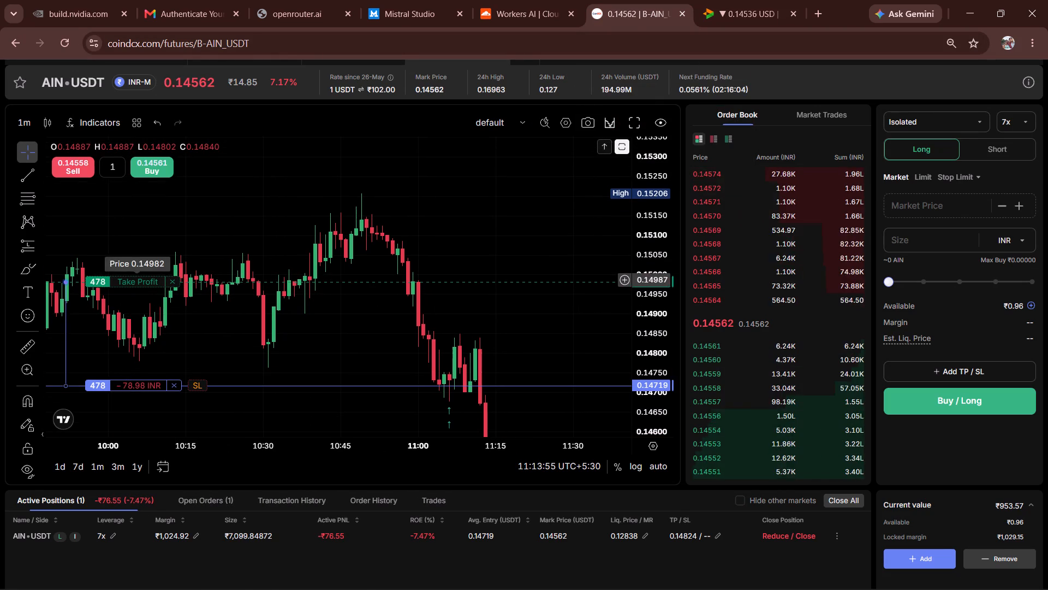
left_click_drag(127, 280, 124, 338)
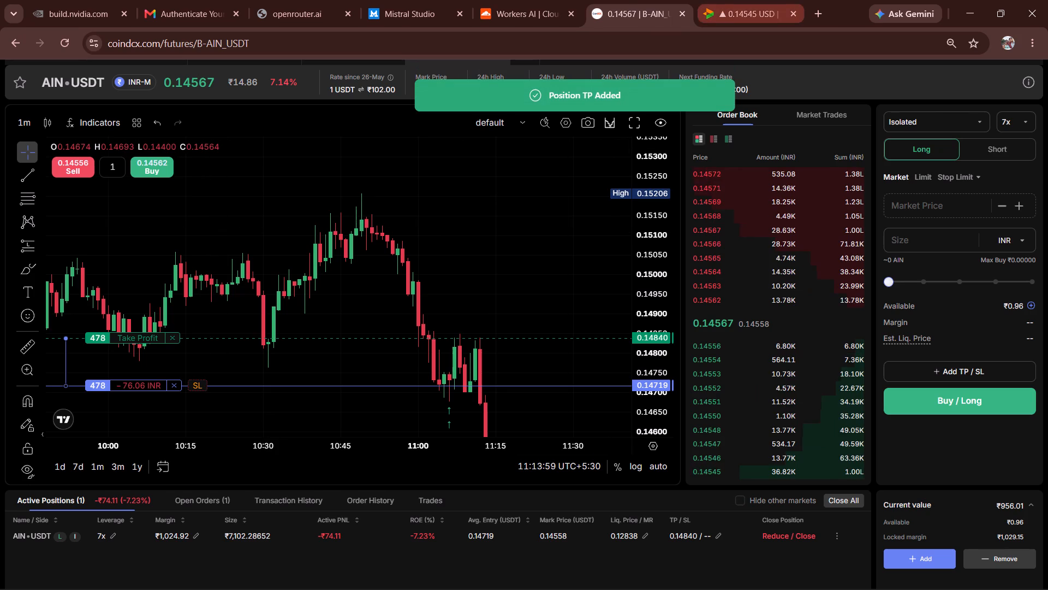
Close the trading, university attendance and quiz results browser windows to get to the desktop.
triple_click(1047, 0)
triple_click(1047, 0)
triple_click(1047, 0)
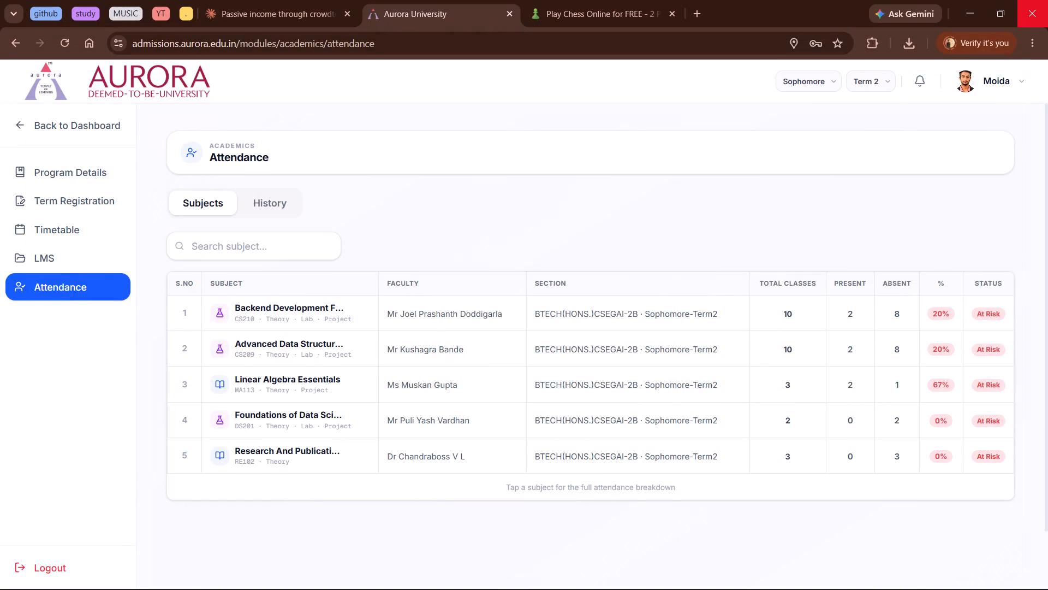
double_click(1047, 0)
left_click_drag(1045, 24, 1038, 26)
left_click(602, 143)
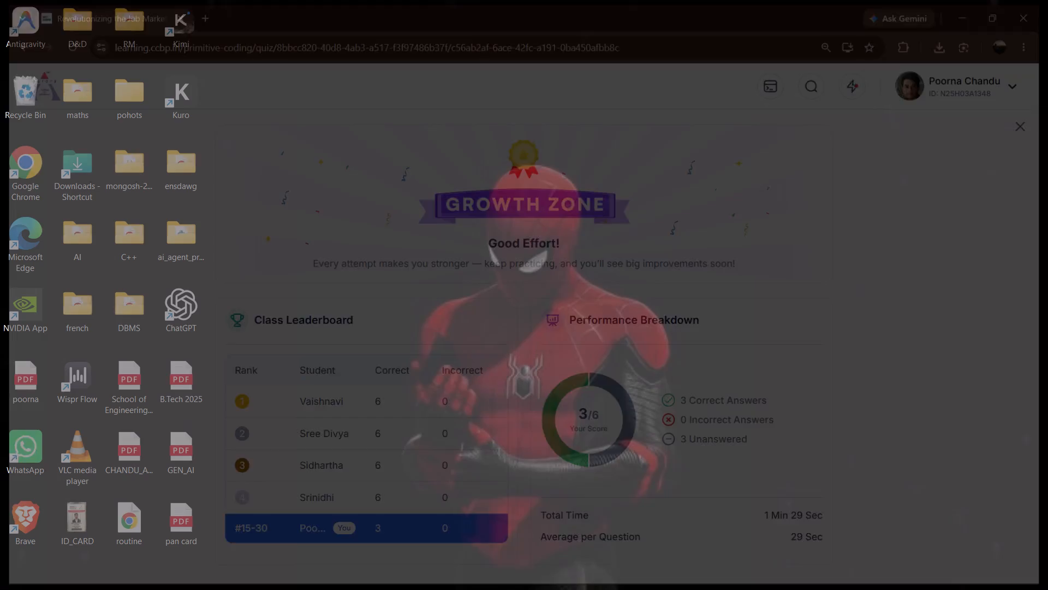
left_click_drag(1047, 0, 1029, 31)
Open the system quick settings and toggle the first quick setting.
left_click(967, 571)
left_click(940, 589)
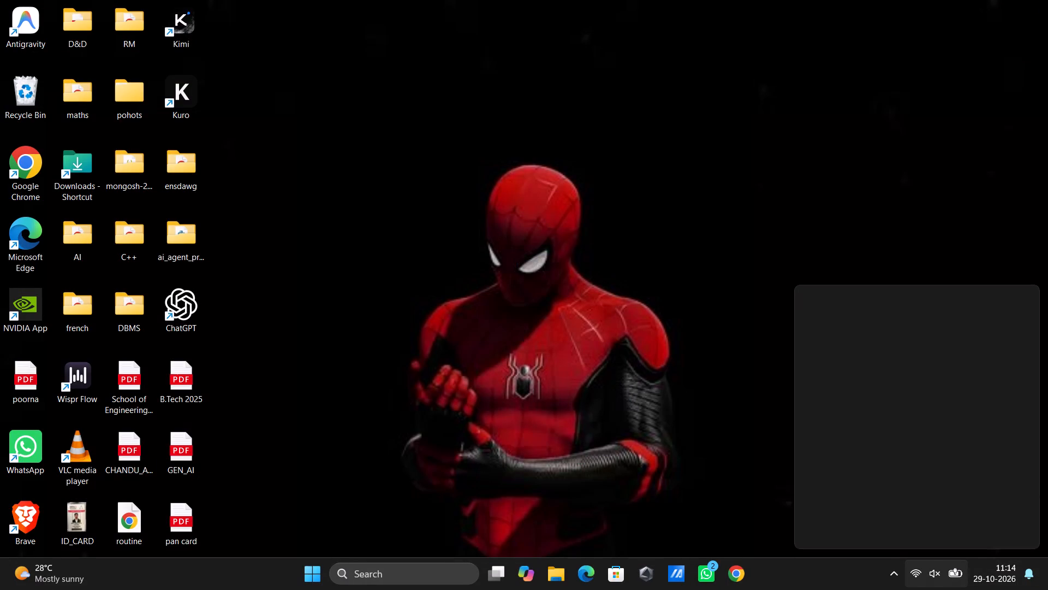
left_click(830, 332)
Refresh the desktop.
right_click(648, 104)
left_click(675, 169)
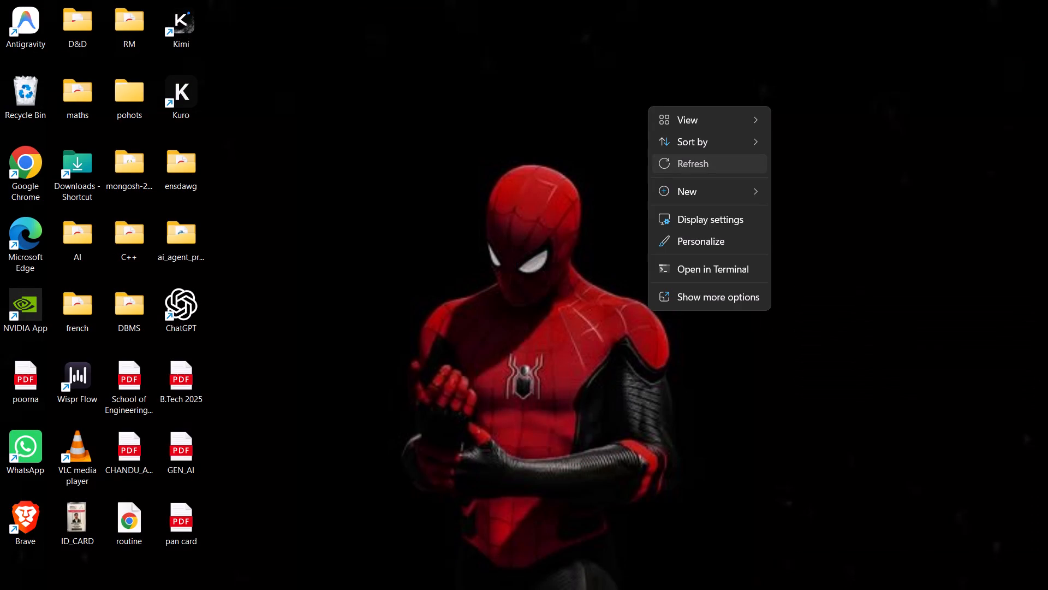